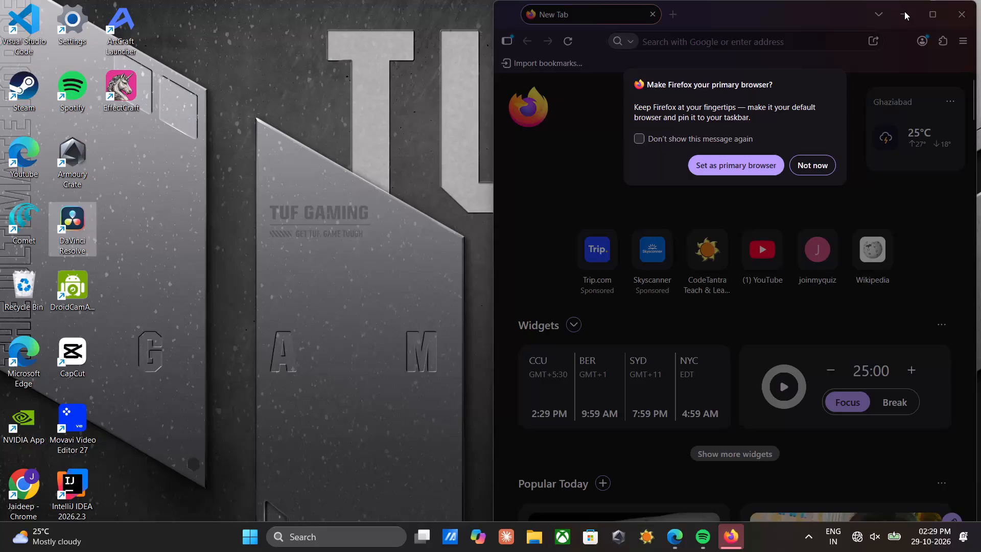
Move the Firefox window away from the DaVinci Resolve splash screen and close it.
left_click(904, 11)
left_click(904, 17)
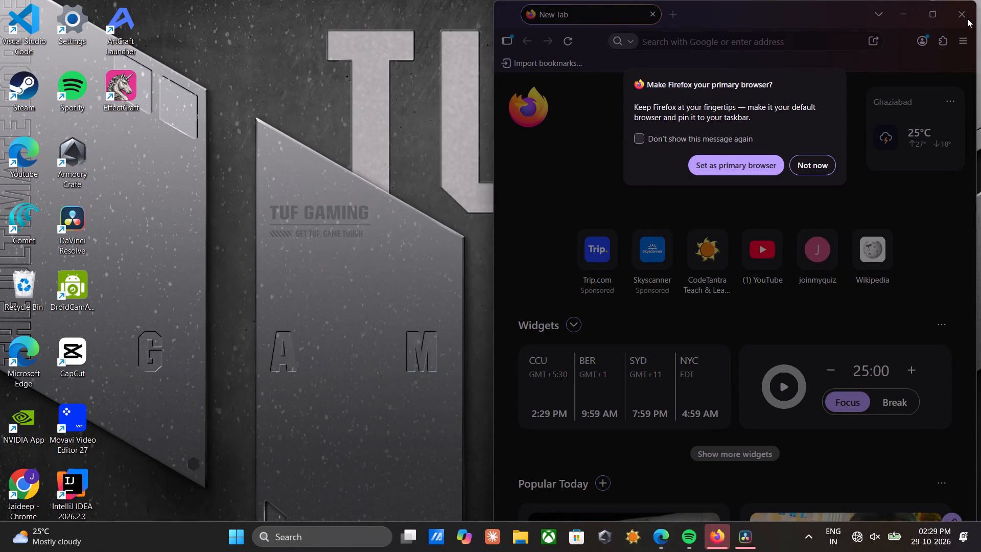
left_click(972, 19)
left_click(898, 19)
left_click(907, 10)
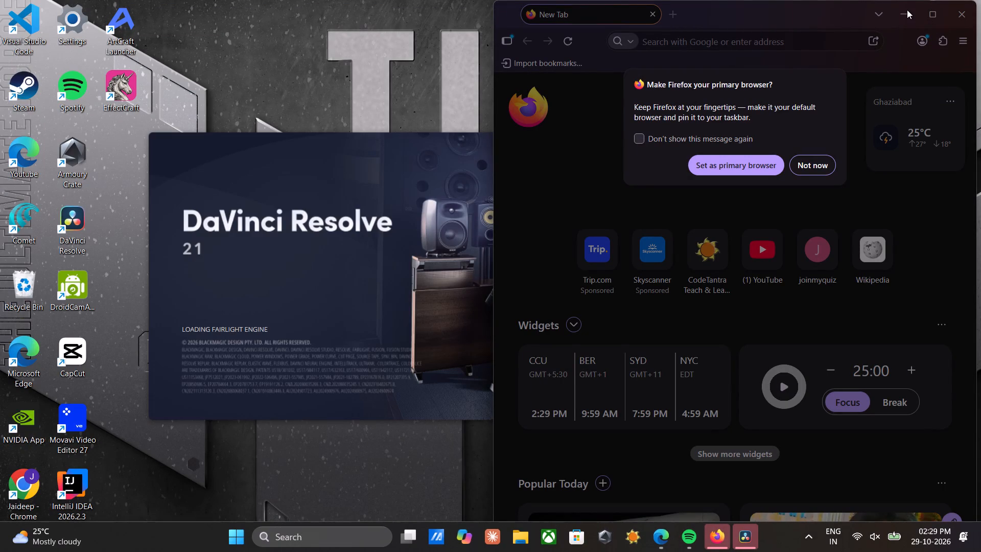
left_click(903, 14)
left_click_drag(960, 11, 965, 11)
left_click_drag(811, 9, 798, 28)
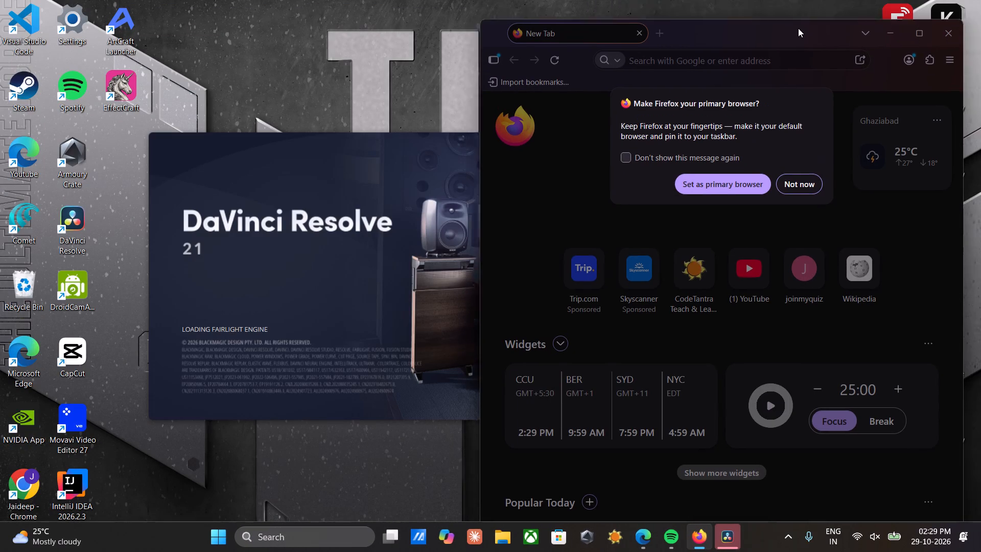
left_click_drag(798, 28, 623, 411)
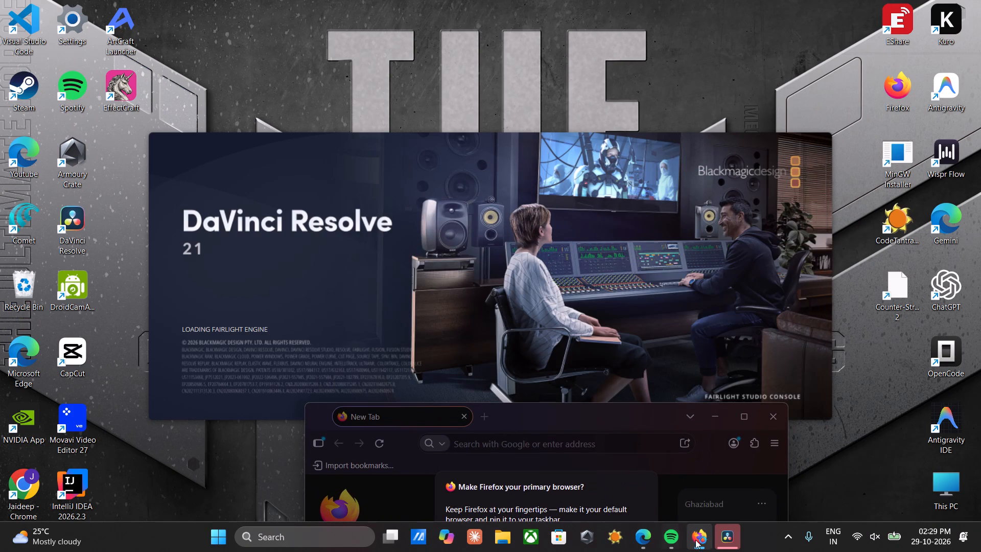
left_click(723, 427)
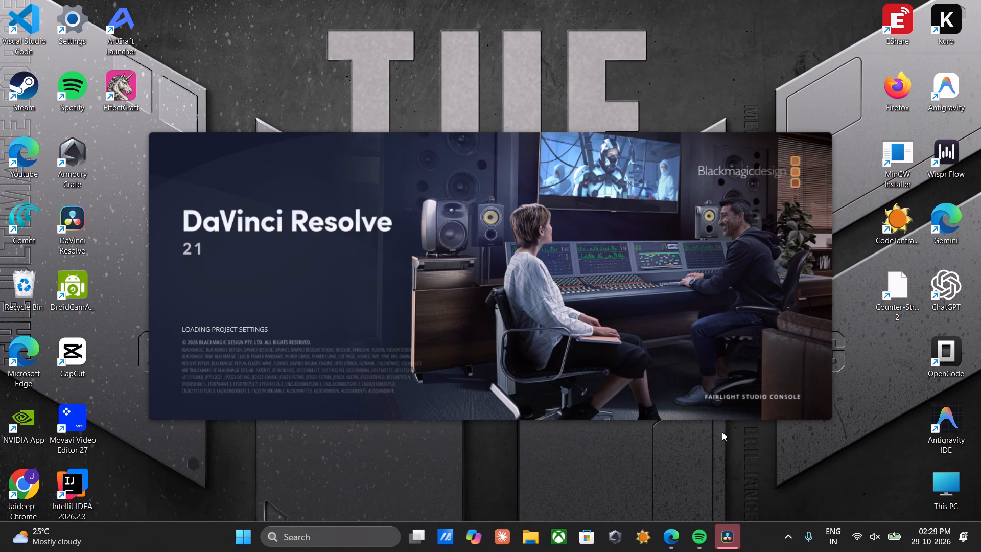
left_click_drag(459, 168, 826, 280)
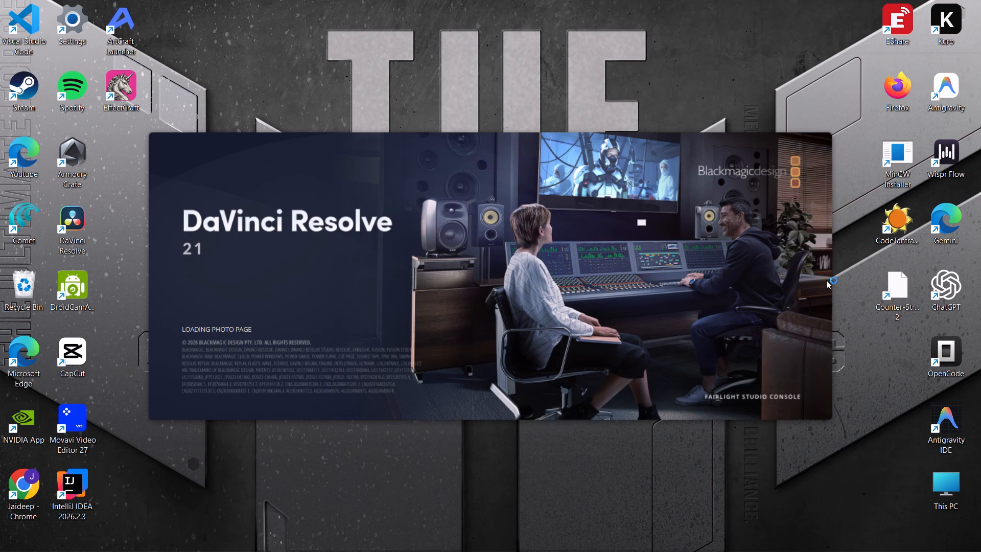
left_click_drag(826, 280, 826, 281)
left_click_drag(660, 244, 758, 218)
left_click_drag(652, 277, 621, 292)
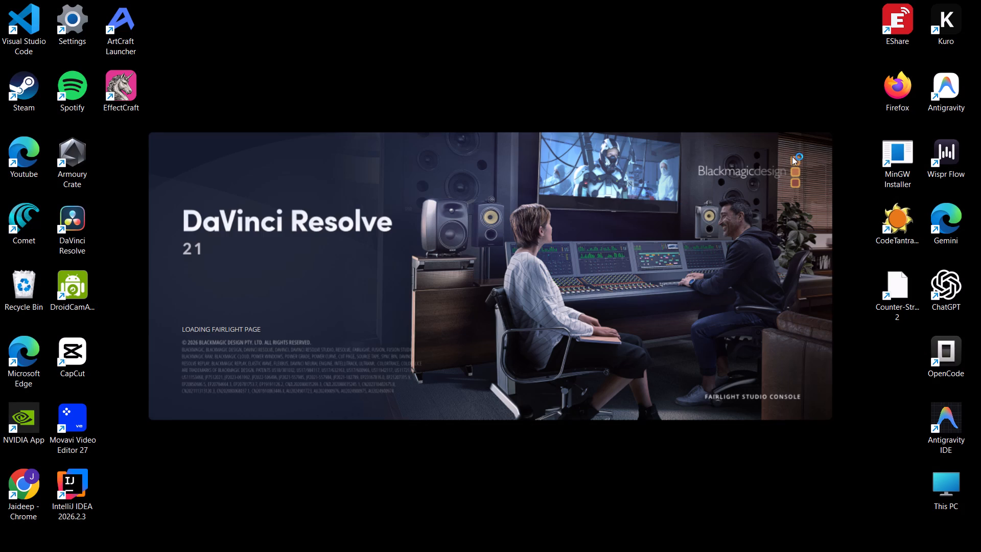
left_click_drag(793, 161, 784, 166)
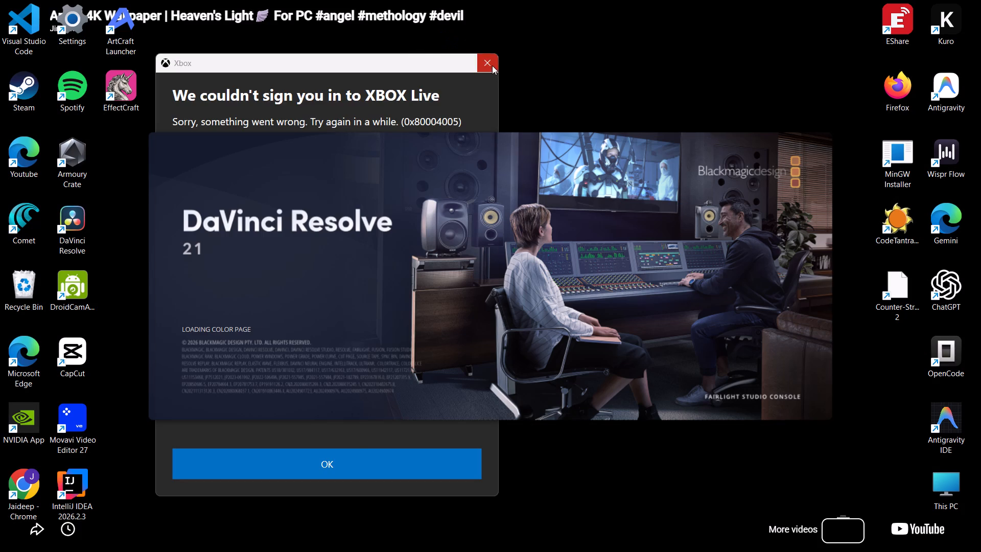
Dismiss the Xbox sign-in error dialog.
left_click(492, 65)
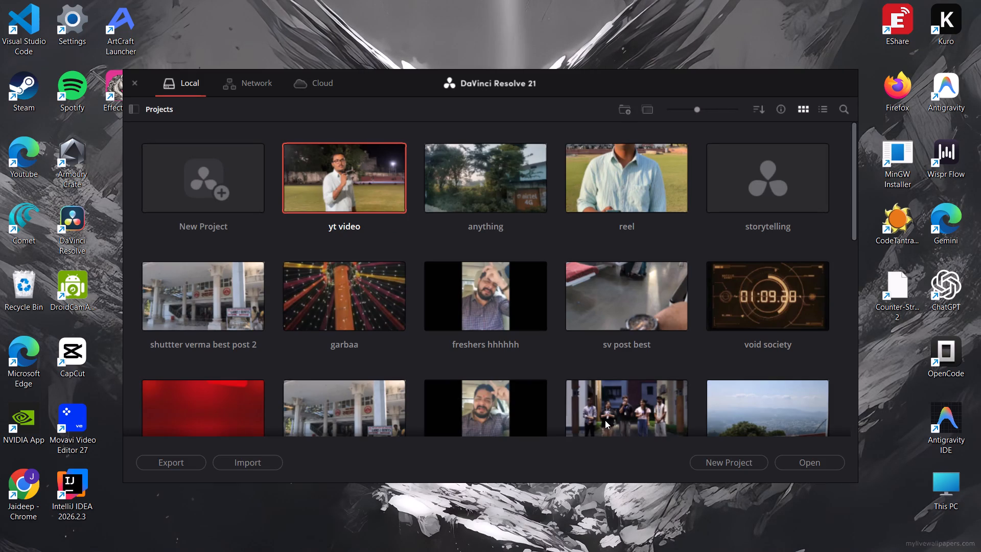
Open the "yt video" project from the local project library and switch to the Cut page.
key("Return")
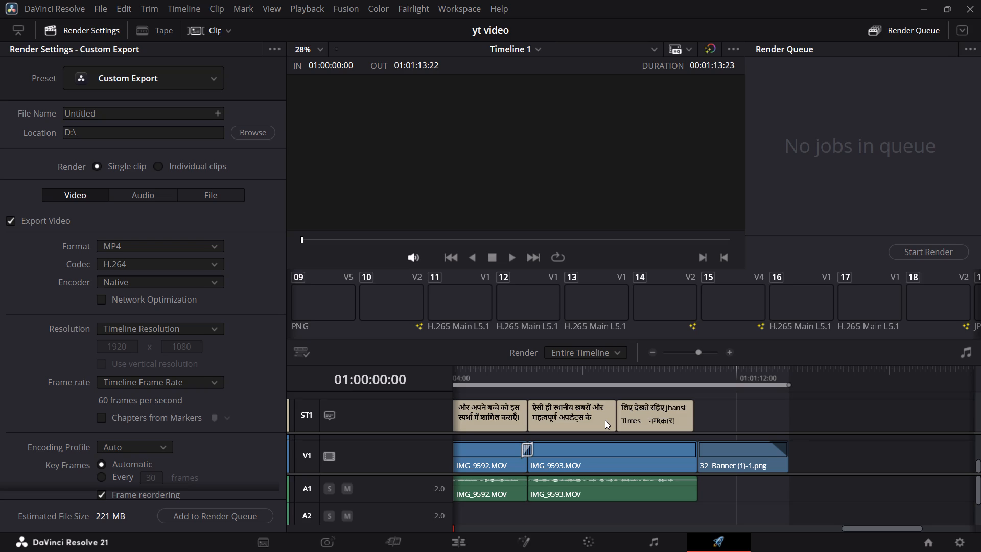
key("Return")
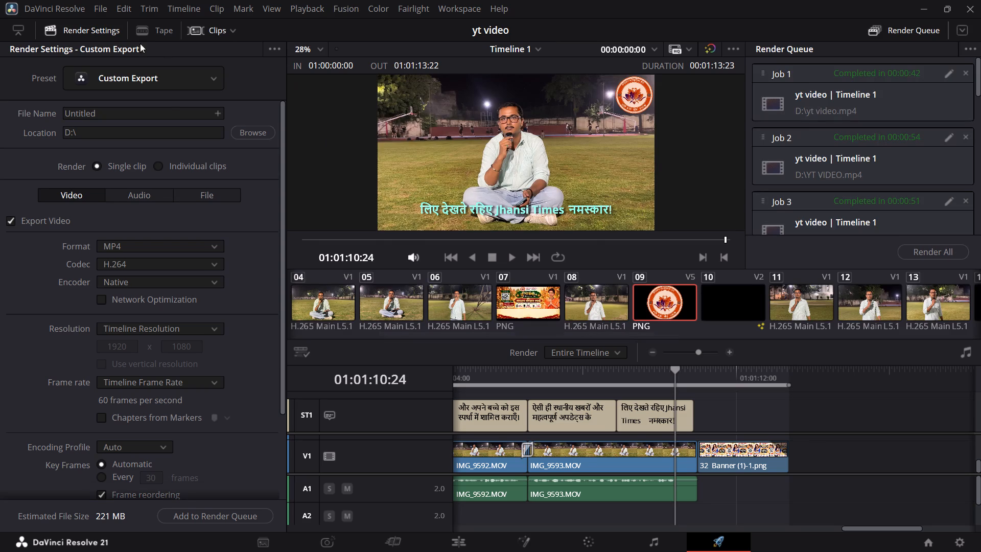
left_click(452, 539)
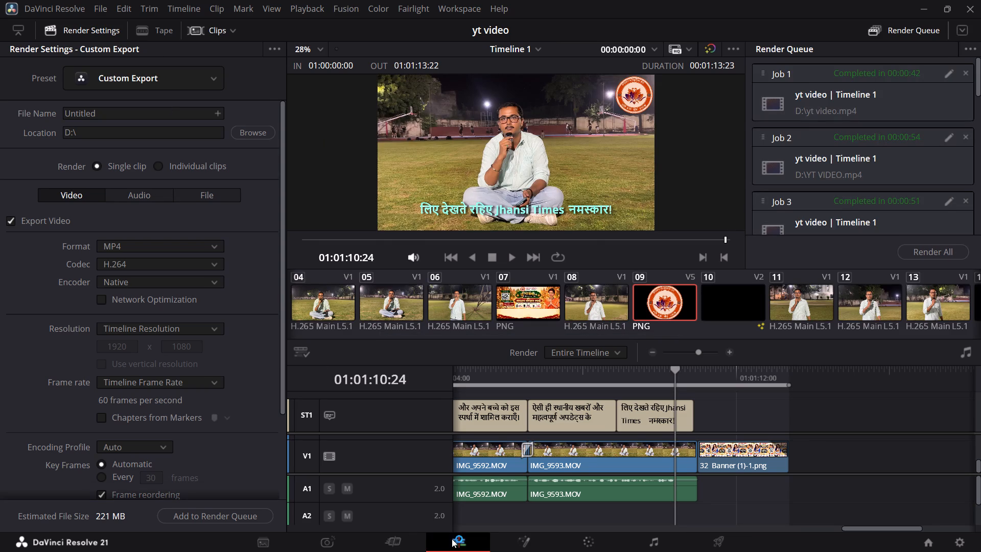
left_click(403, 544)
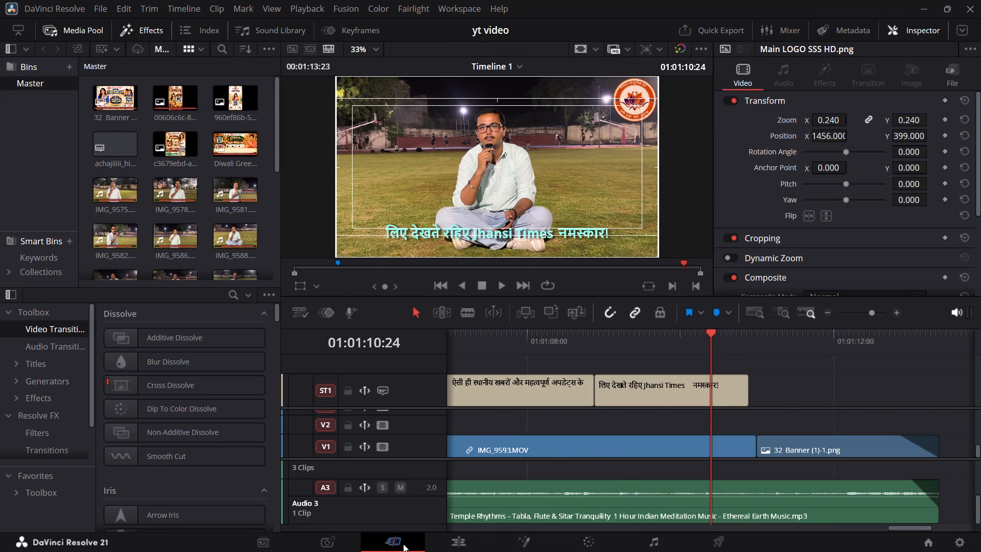
Open the recent project "anything" in place of the current one.
left_click(106, 10)
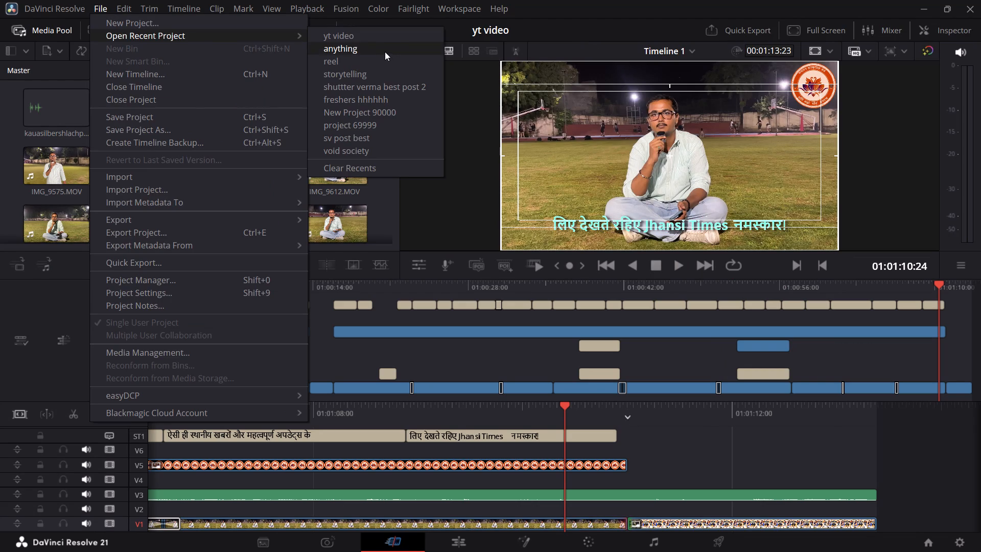
left_click(385, 52)
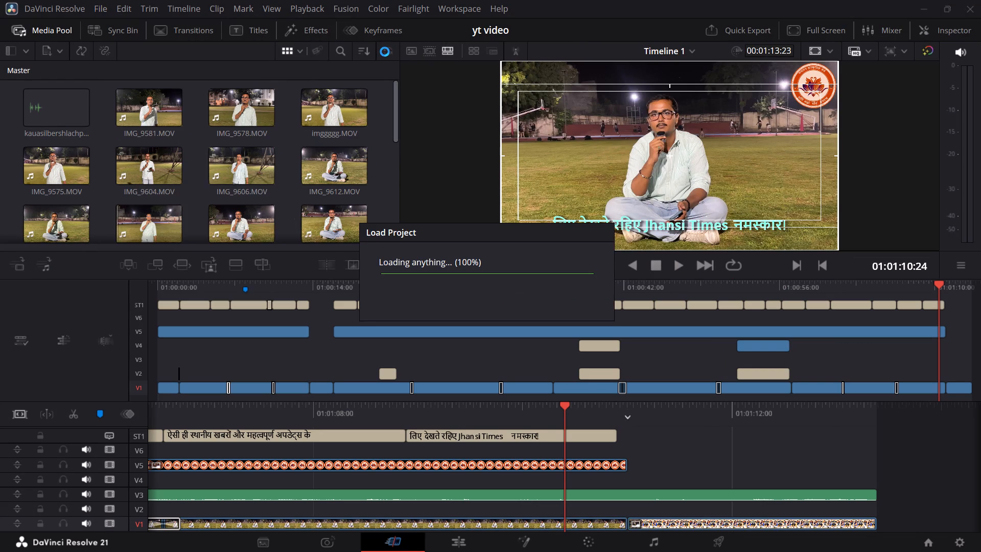
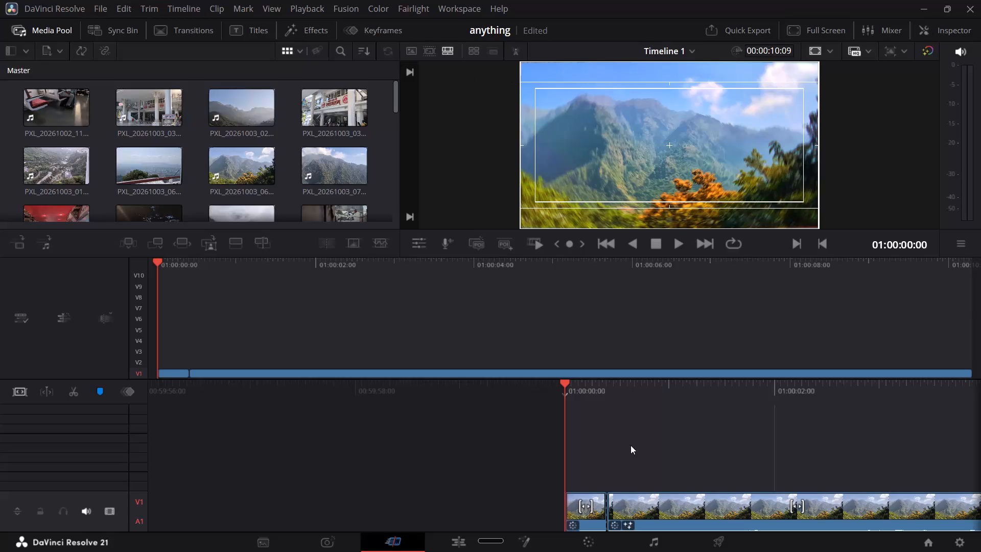
Switch to the Edit page and place the playhead at 01:00:00:12, the cut between the two clips.
left_click_drag(600, 393, 544, 388)
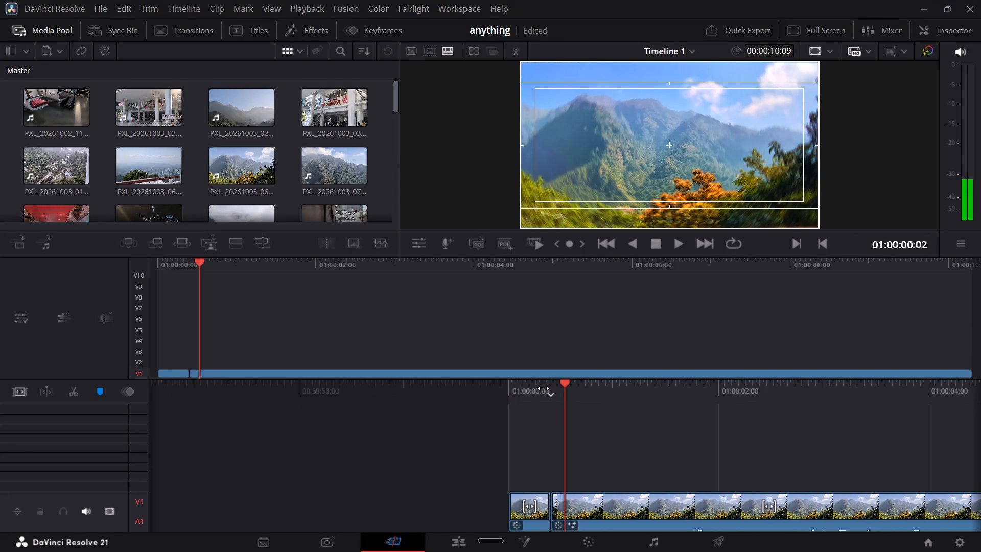
left_click(447, 545)
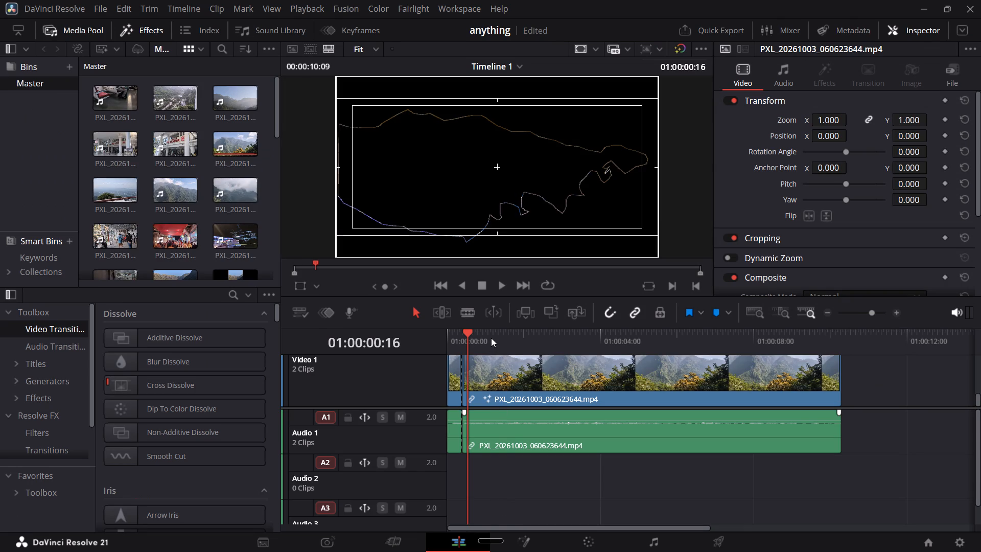
left_click_drag(491, 338, 460, 342)
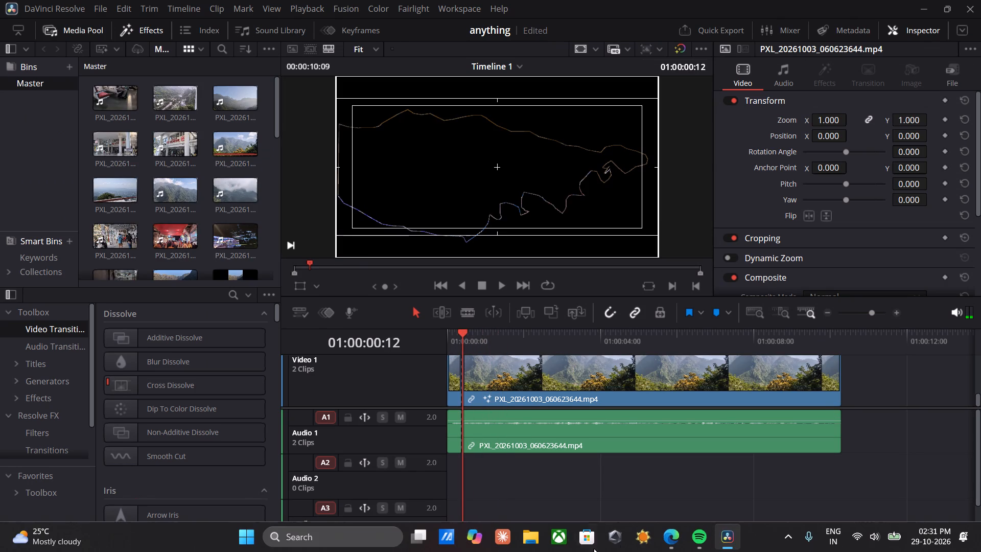
Open the clip's Fusion composition and delete the Polygon1 and Invert1 nodes together.
left_click(529, 538)
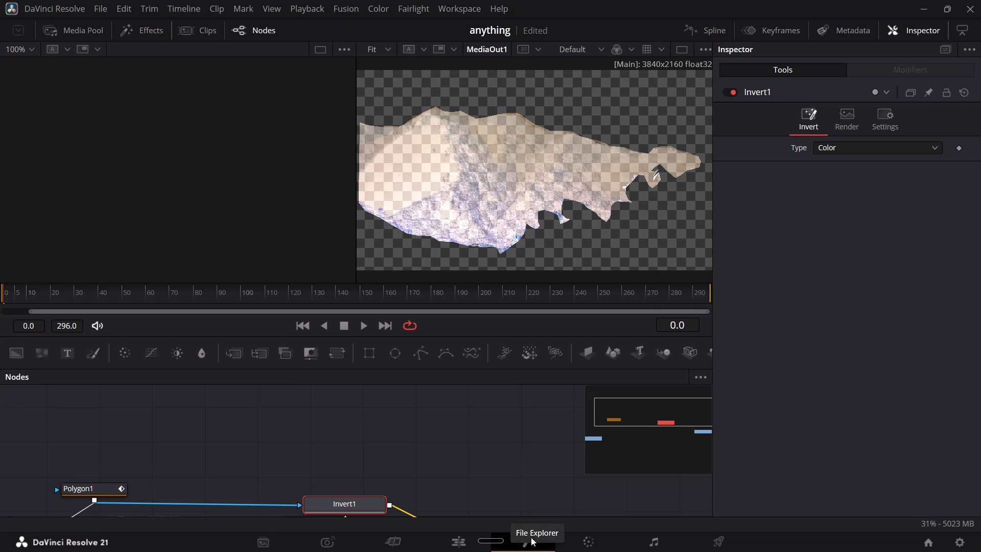
scroll(412, 474, "down", 1)
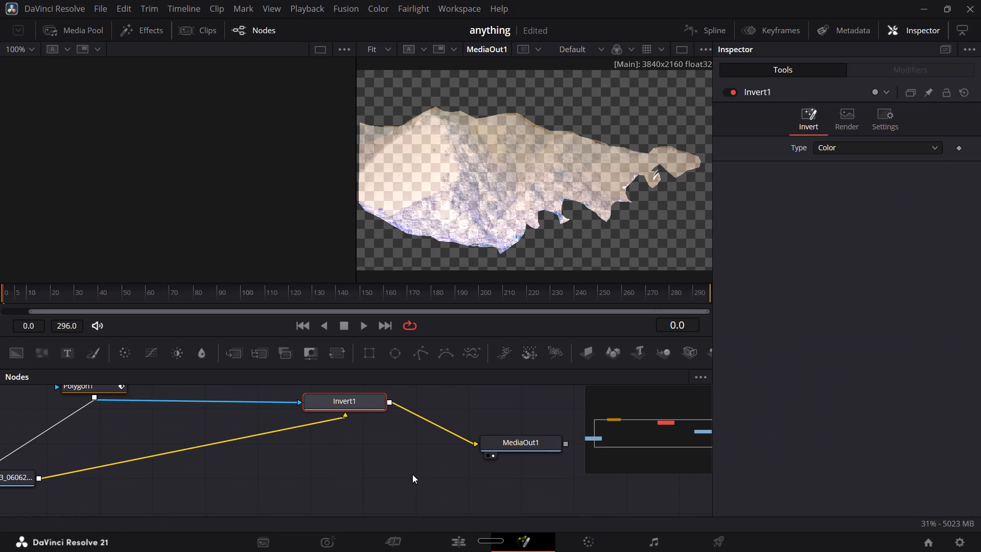
right_click(356, 400)
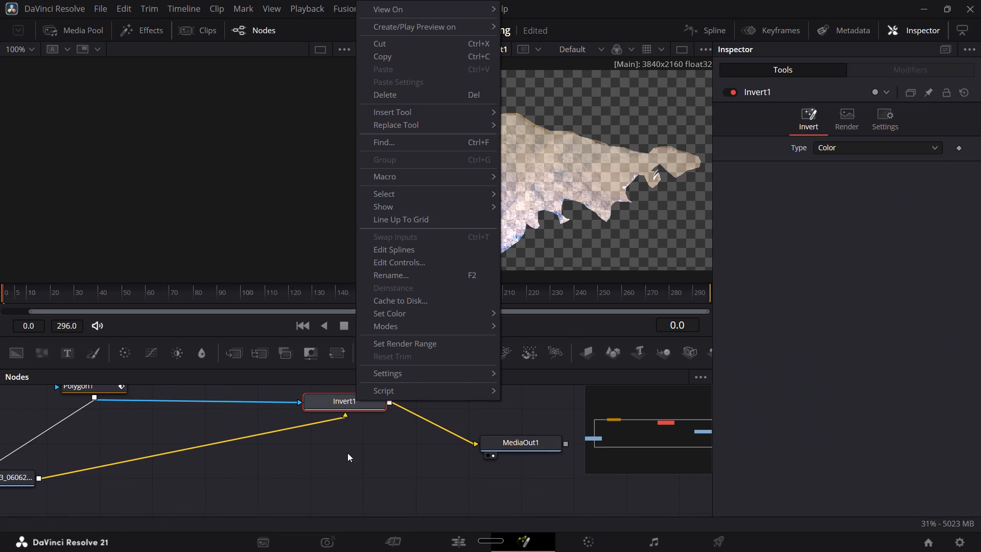
left_click(313, 456)
left_click_drag(342, 468, 225, 423)
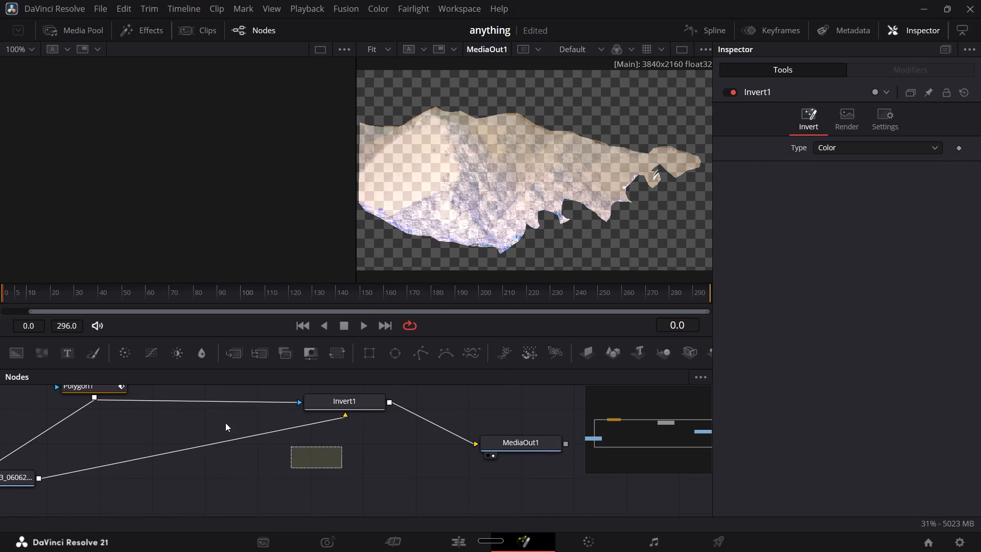
left_click_drag(225, 423, 52, 369)
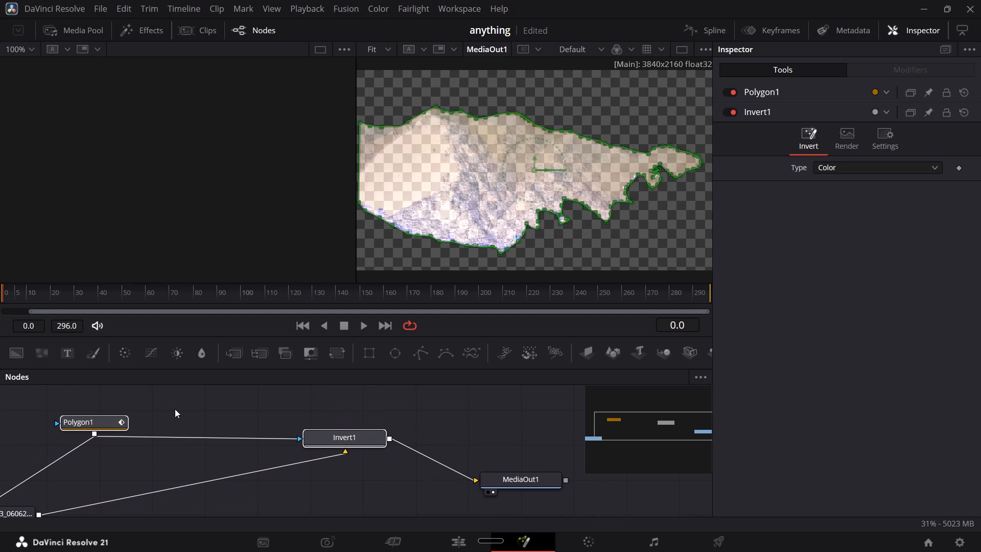
key("Delete")
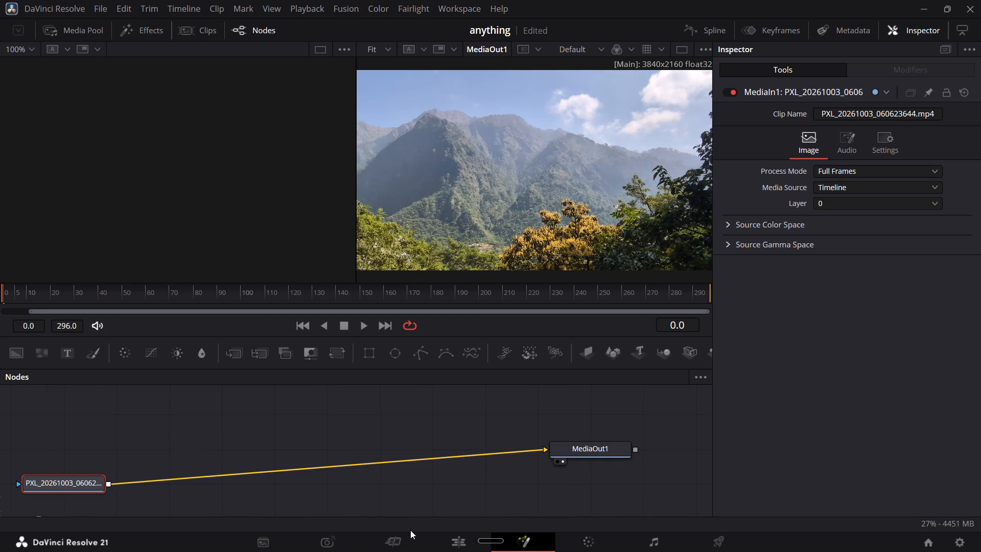
Reposition the PXL_20261003_060623644.mp4 input node closer to MediaOut1 in the node graph.
left_click_drag(75, 482, 200, 431)
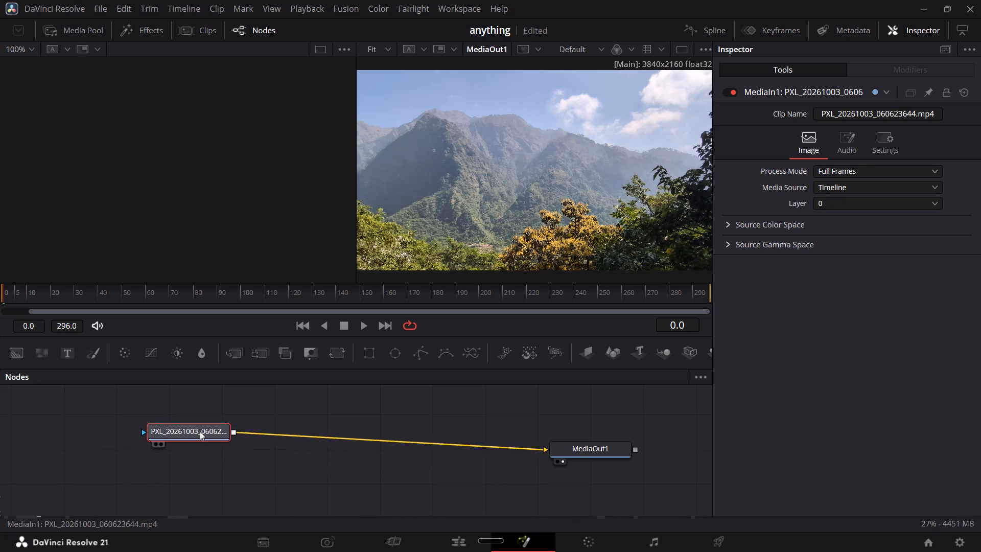
left_click_drag(200, 431, 183, 454)
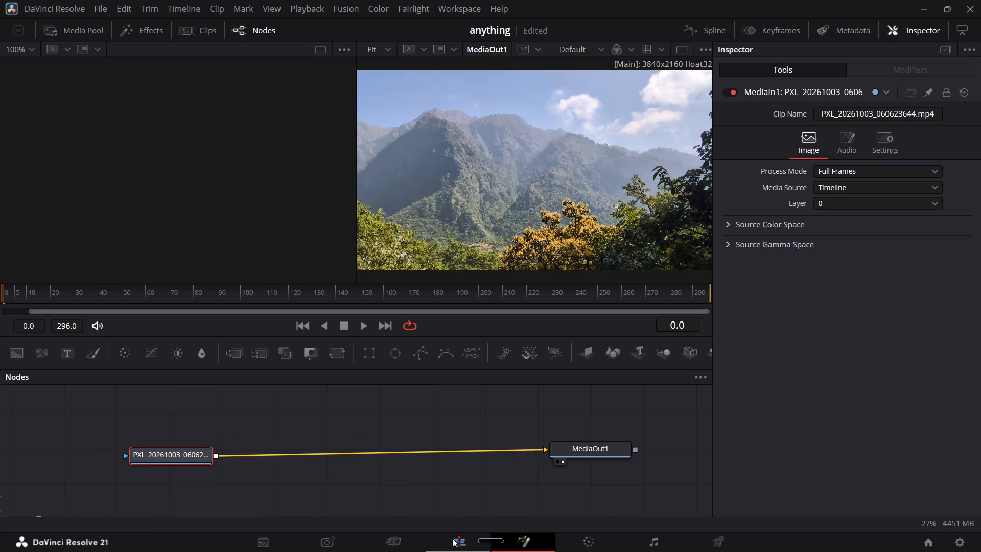
Return to the Edit page and move the short first clip up onto the Video 2 track.
left_click(451, 541)
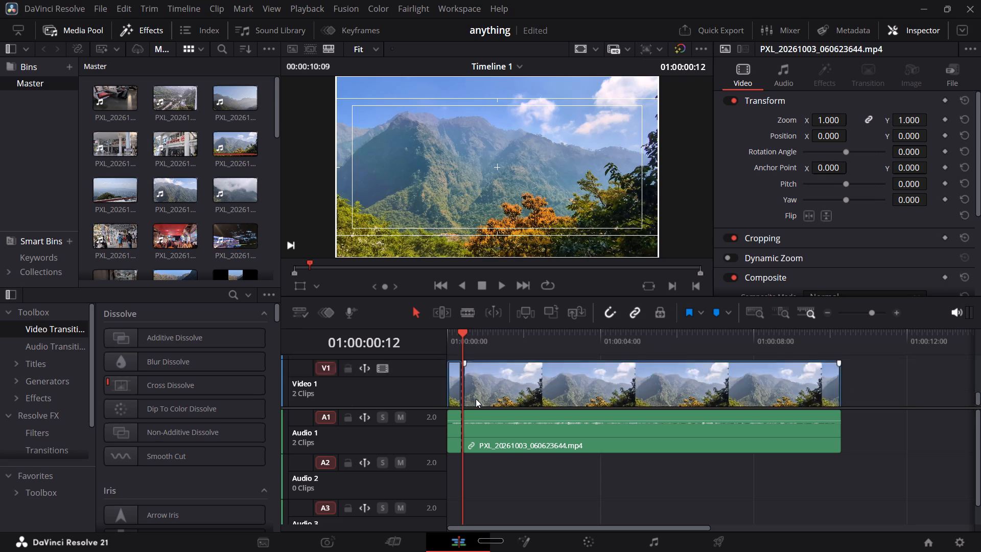
left_click_drag(452, 397, 451, 361)
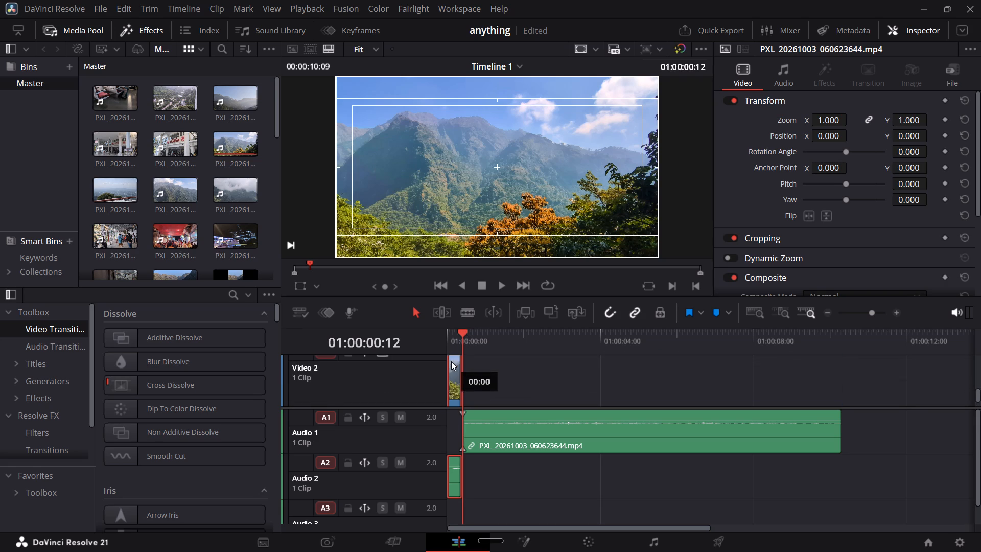
left_click_drag(451, 361, 460, 364)
Shift the Video 2 clip forward along the timeline so it straddles the playhead and overlaps the start of the Video 1 clip.
key("ctrl+equal")
key("ctrl+equal")
key("ctrl+equal")
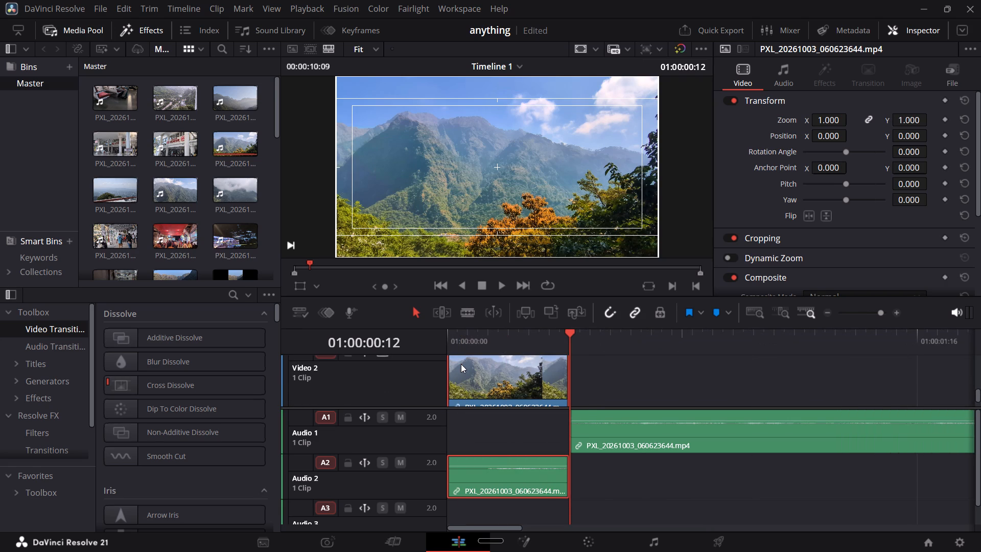
scroll(614, 392, "down", 1)
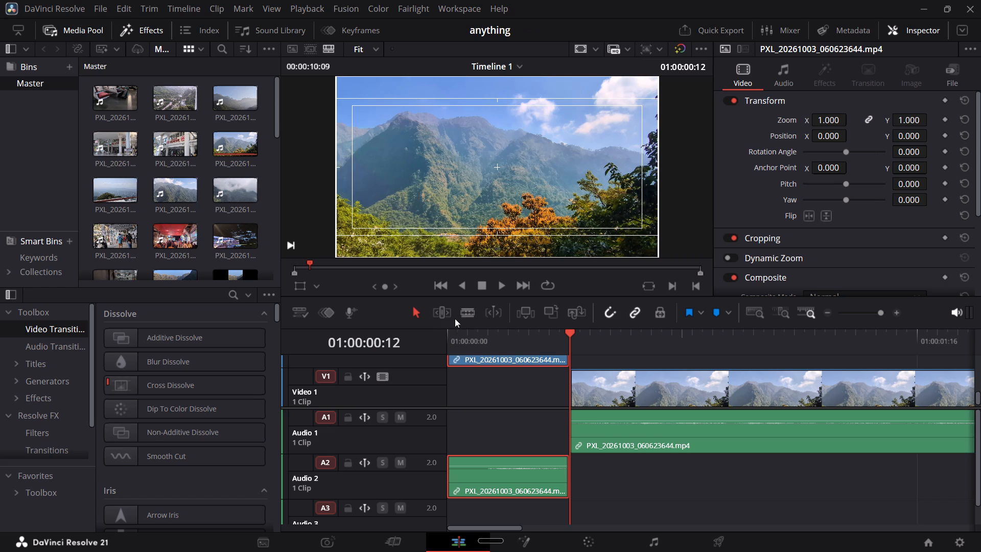
left_click_drag(467, 328, 470, 296)
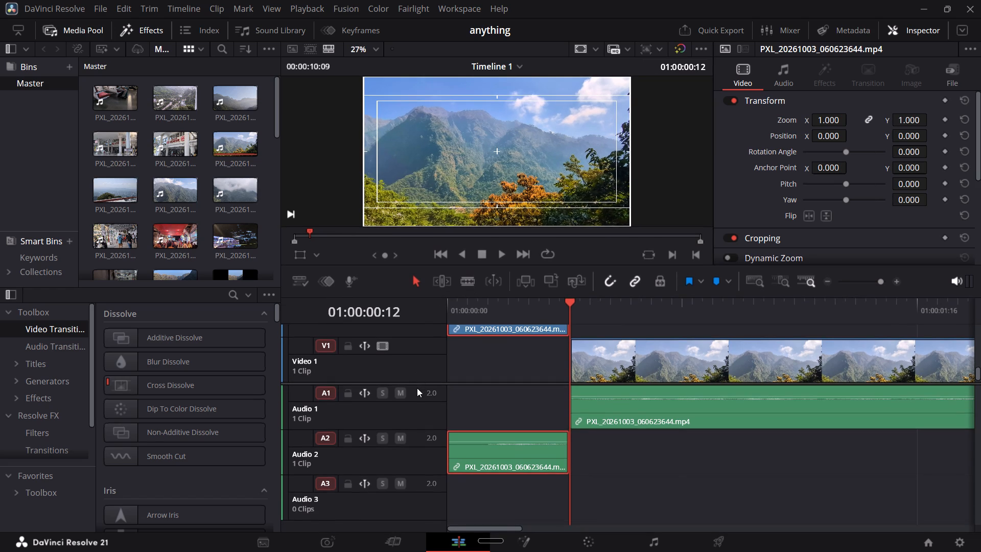
left_click_drag(417, 382, 414, 447)
scroll(488, 422, "up", 1)
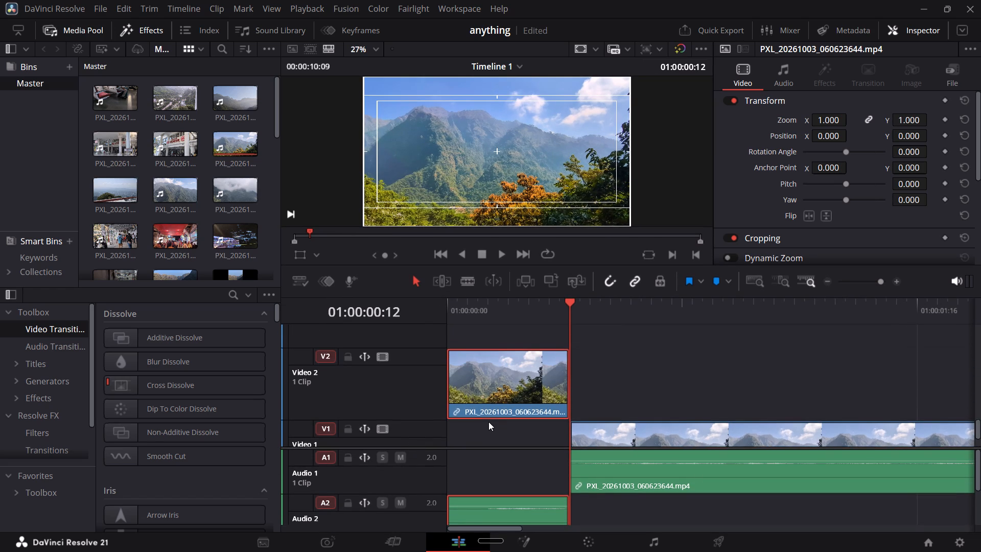
left_click_drag(498, 400, 566, 385)
Open the Video 2 clip in Fusion, add an Invert (Inv) node and place it above the line between the input and MediaOut1.
left_click(533, 389)
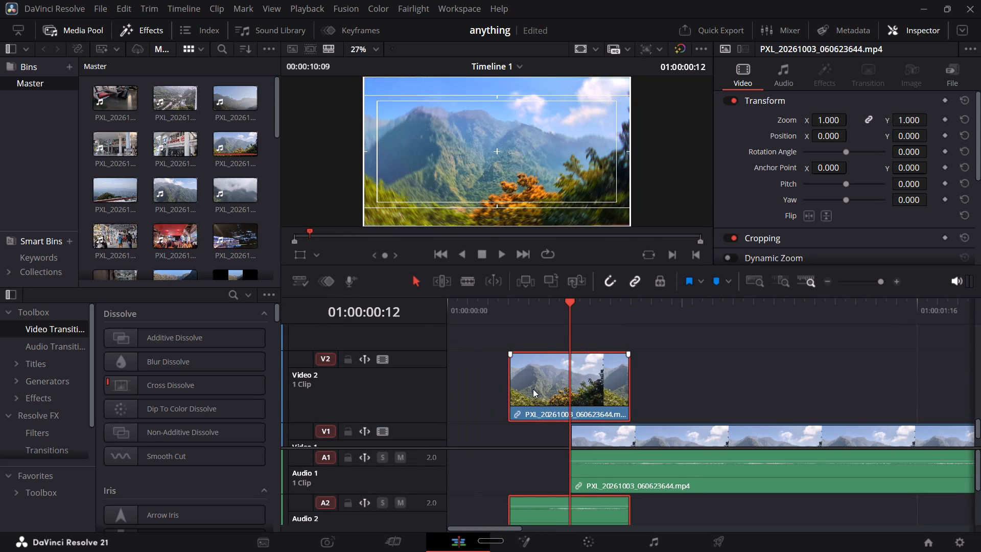
left_click(517, 538)
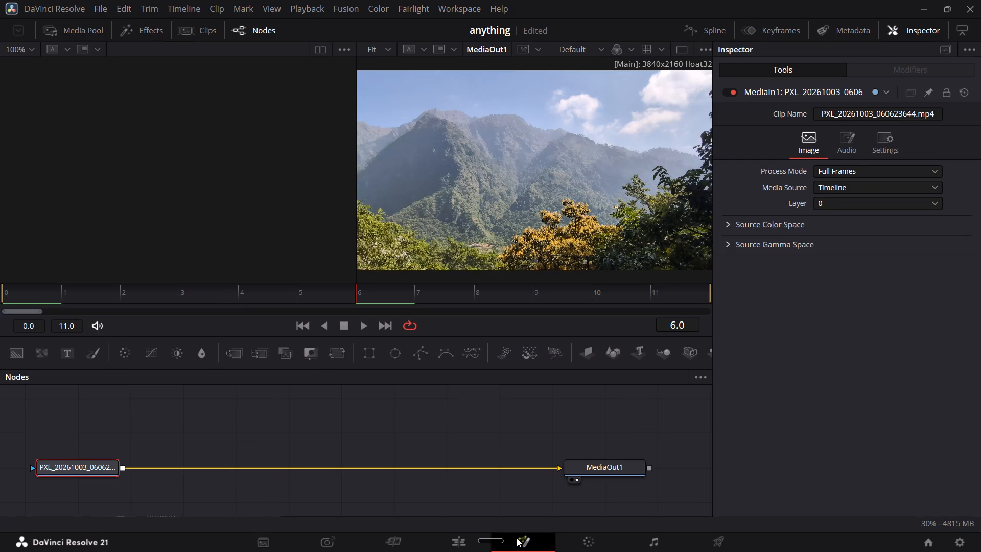
left_click(296, 448)
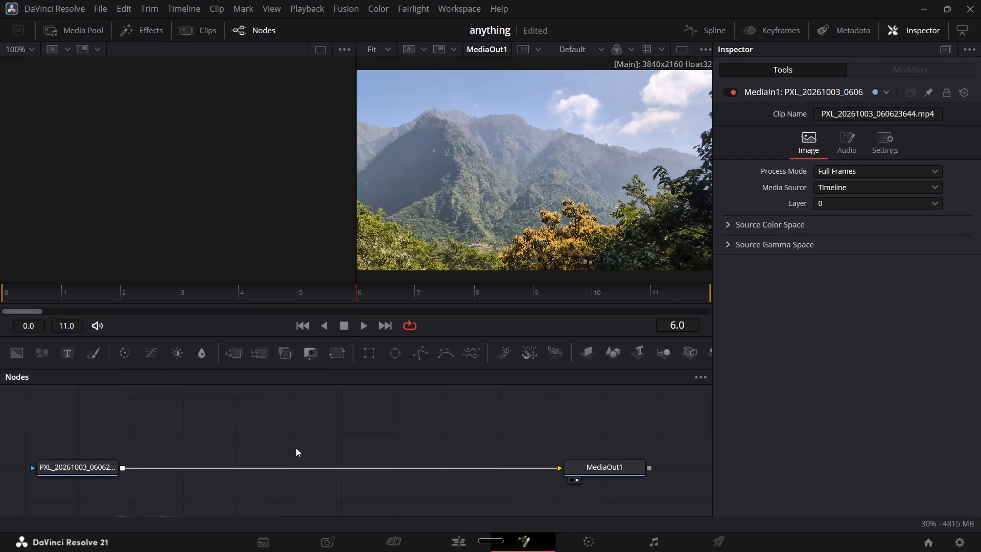
key("ctrl+shift+space")
left_click(479, 406)
type("inert")
key("BackSpace")
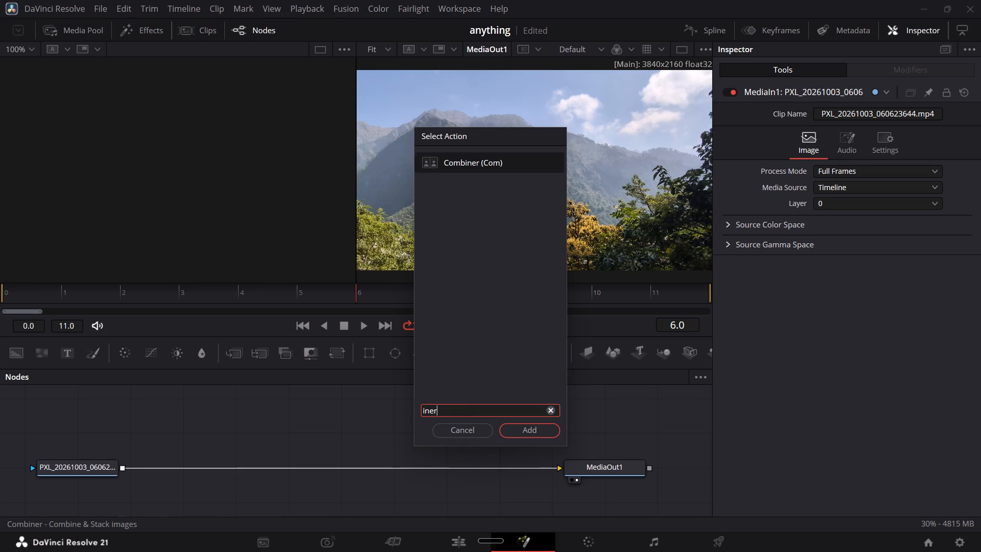
key("BackSpace")
key("BackSpace")
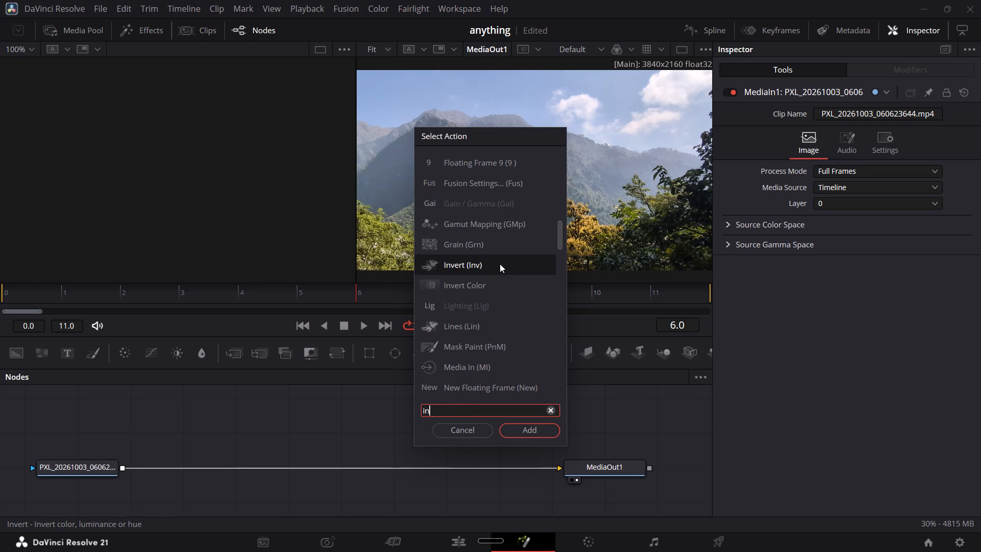
left_click(500, 264)
left_click(524, 426)
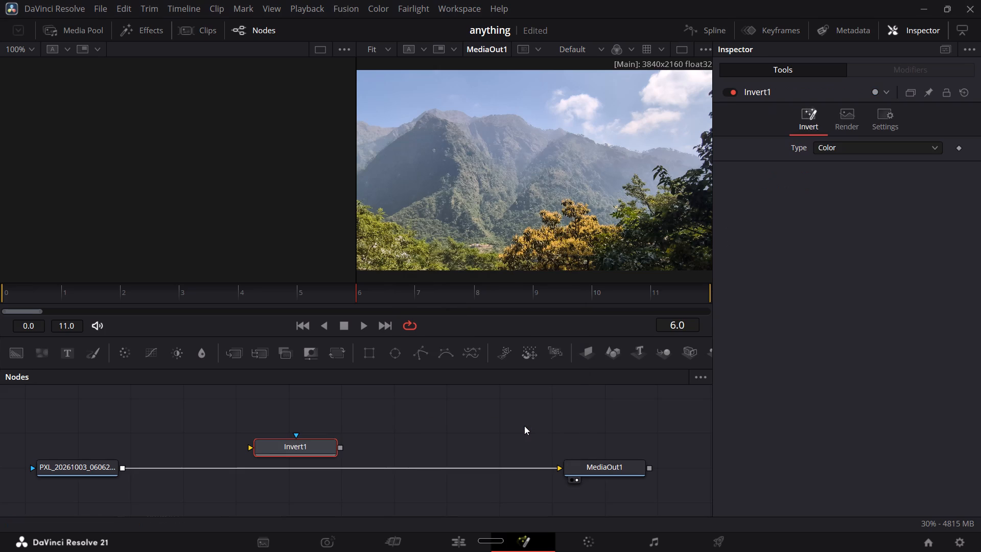
left_click_drag(310, 443, 392, 436)
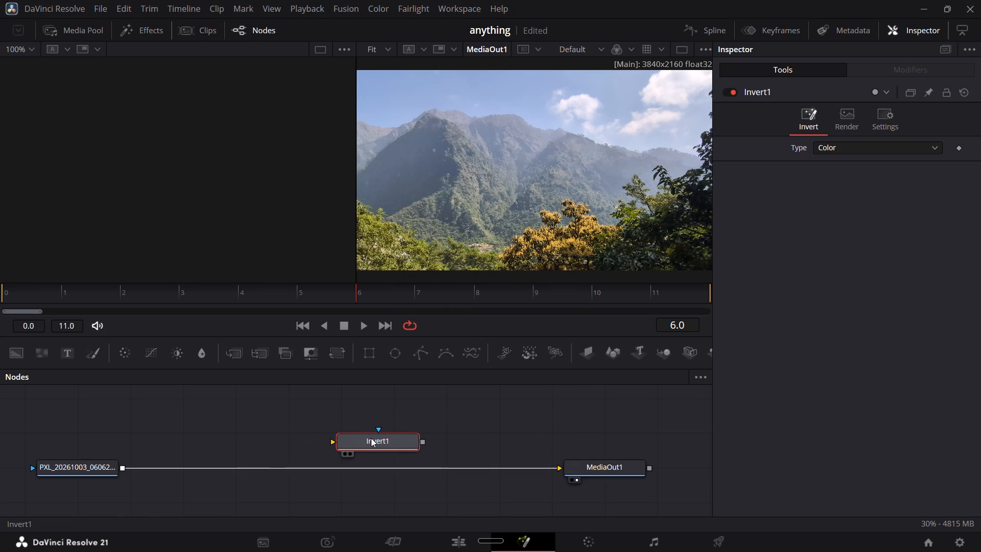
Attach a Polygon mask to Invert1 and trace its outline along the skyline from the image's left edge to the main peak.
left_click(422, 351)
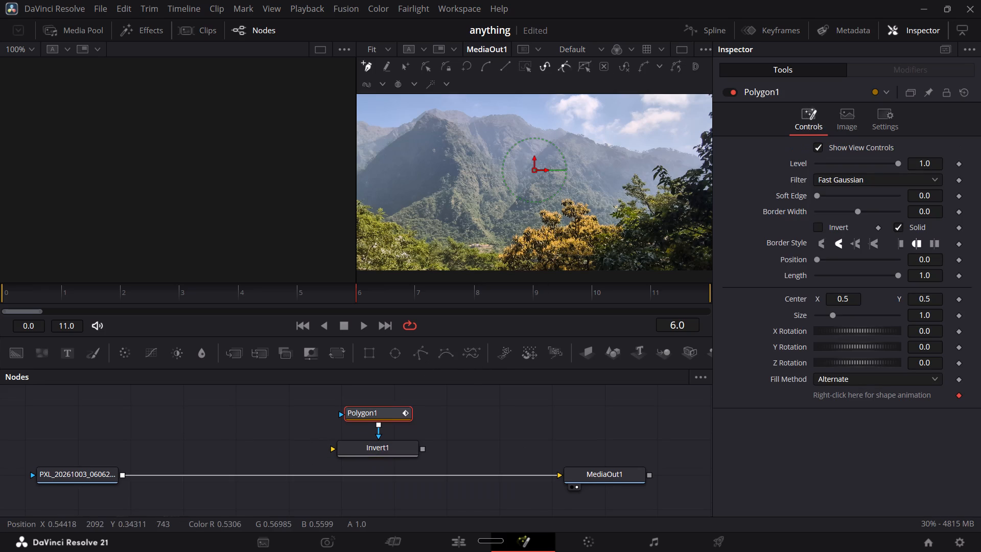
left_click(360, 121)
left_click(373, 126)
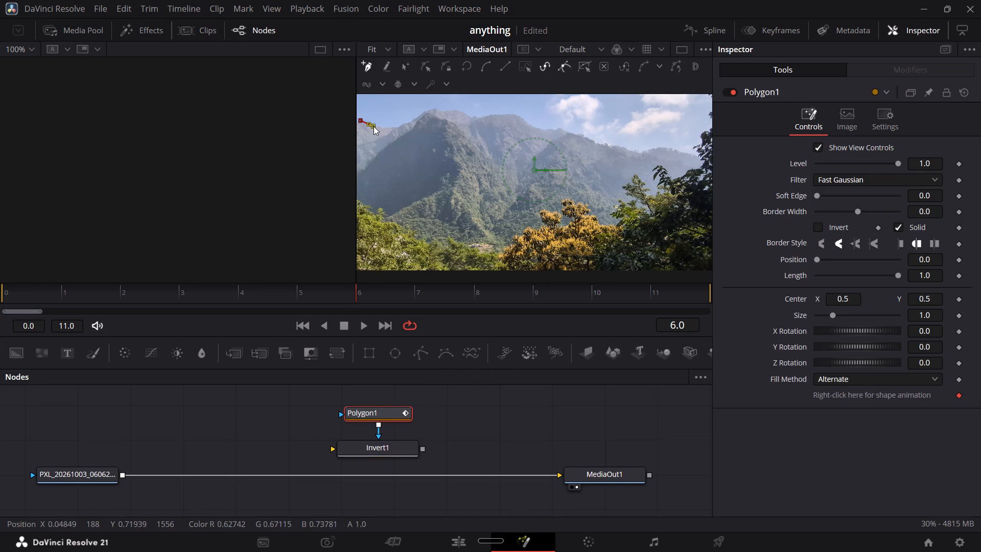
left_click(384, 126)
left_click(398, 126)
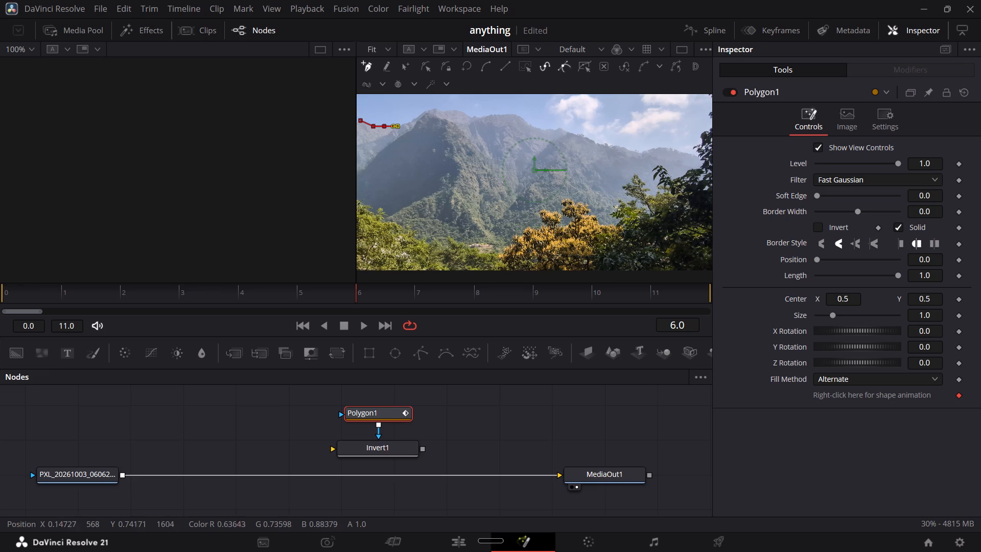
left_click(410, 120)
left_click(422, 112)
left_click(430, 109)
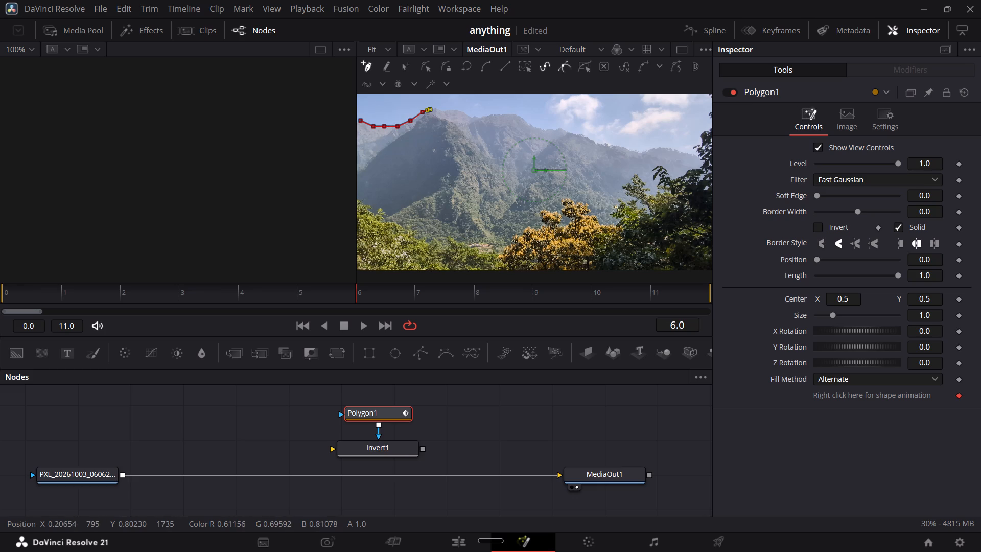
left_click(436, 108)
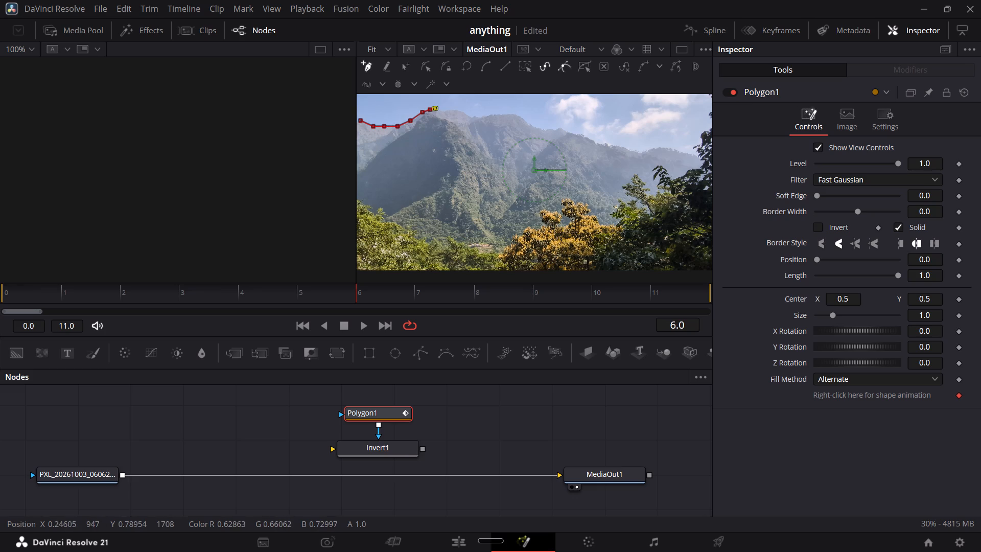
Extend the Polygon1 outline along the skyline from the main peak over the second summit and onto its descending slope.
left_click(442, 111)
left_click(453, 111)
left_click(462, 111)
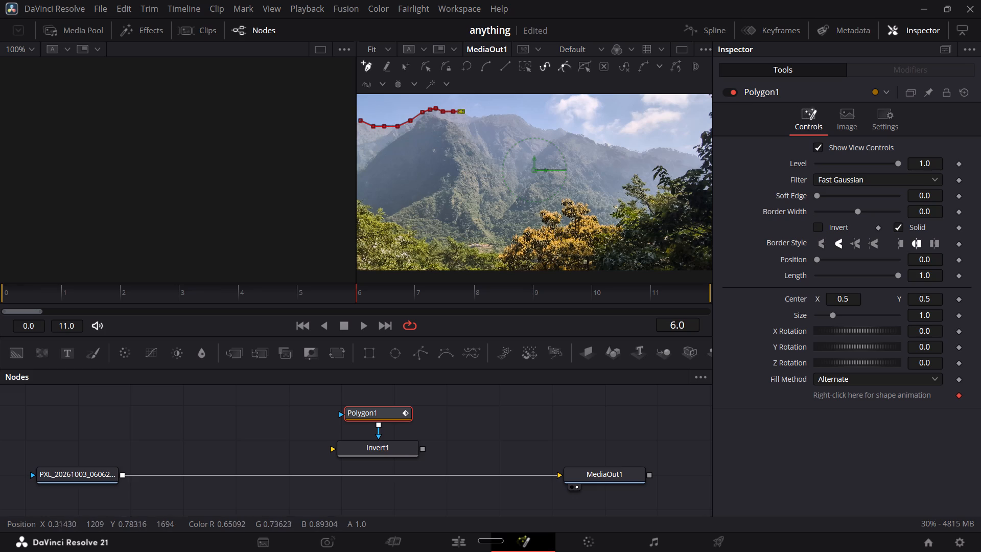
left_click(472, 115)
left_click(479, 118)
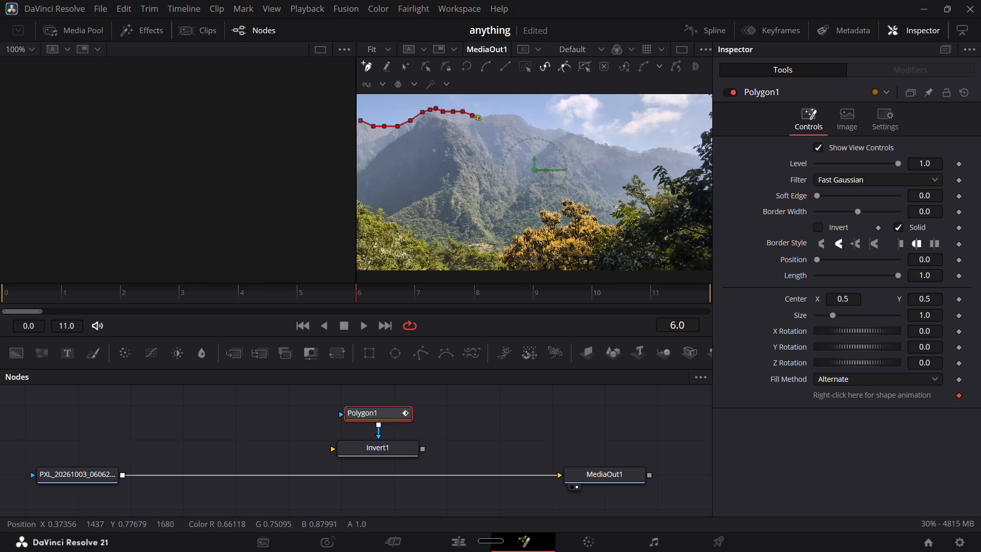
left_click(493, 114)
left_click(506, 112)
left_click(517, 112)
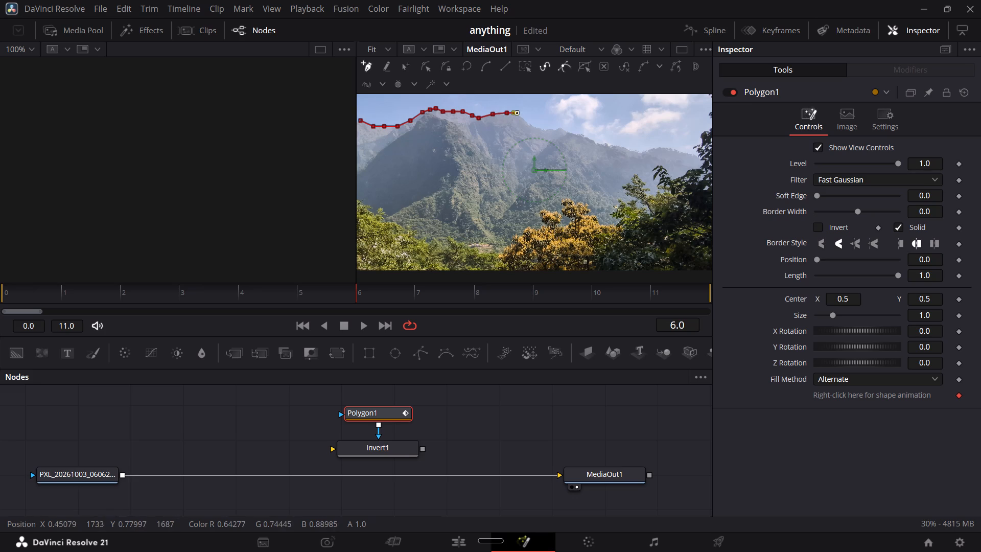
left_click(524, 120)
left_click(533, 124)
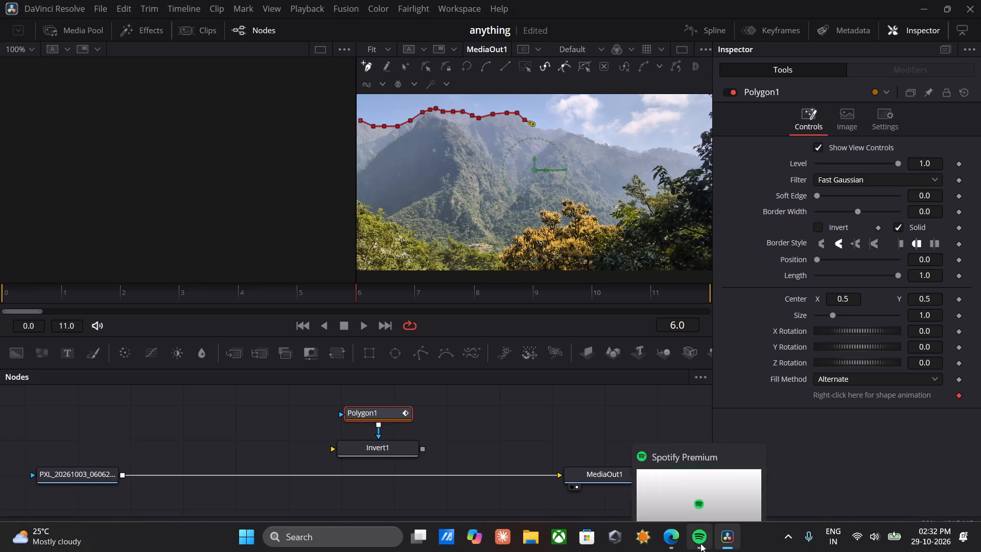
left_click(709, 504)
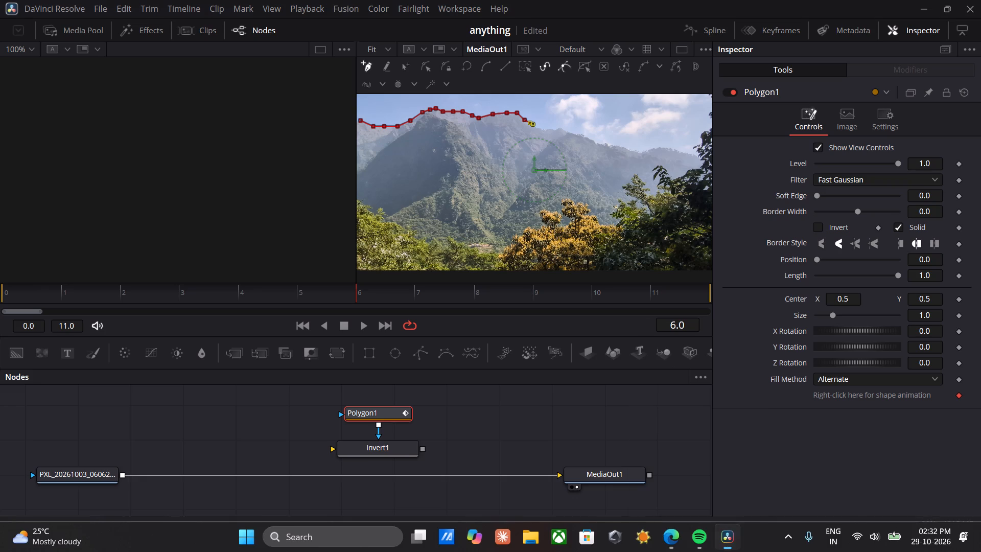
Continue the Polygon1 outline down the descending ridge to the low dip in the skyline before the far hill.
left_click(538, 128)
left_click(545, 131)
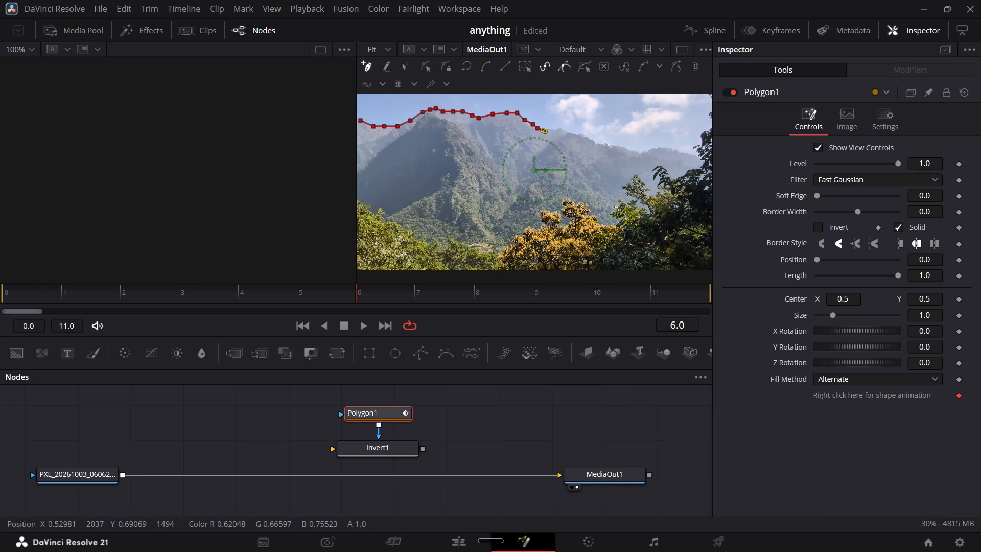
left_click(553, 128)
left_click(559, 128)
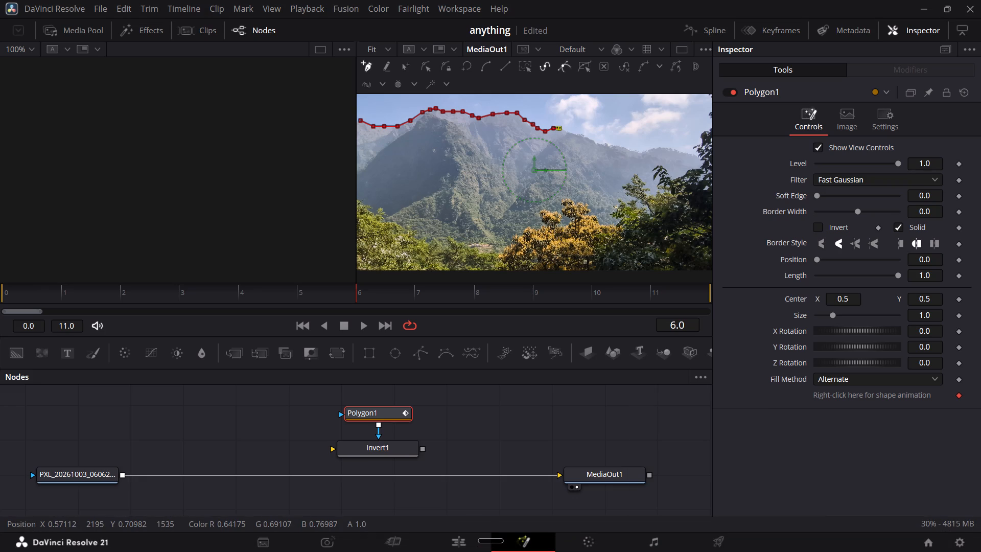
left_click(566, 132)
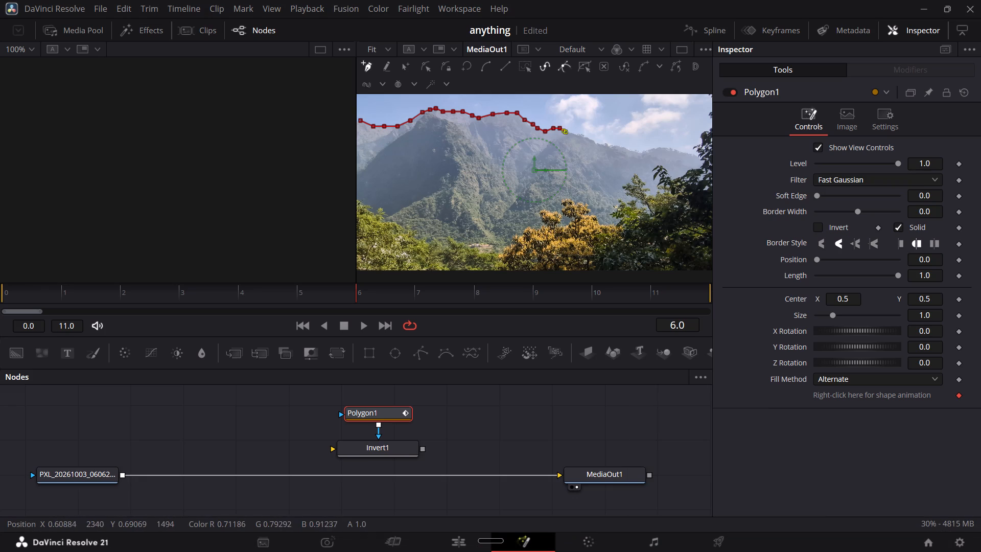
left_click(576, 133)
left_click(585, 135)
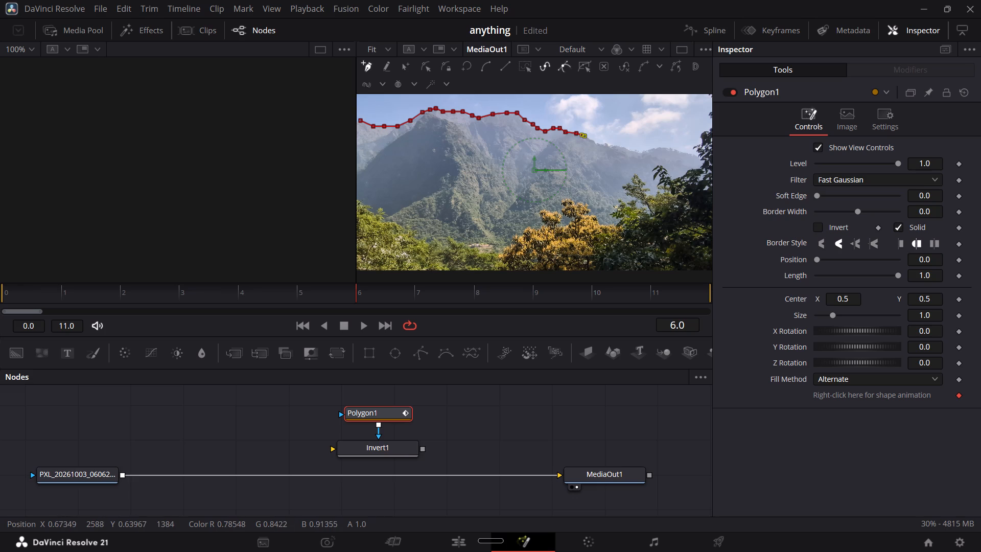
left_click(596, 142)
left_click(609, 145)
left_click(618, 146)
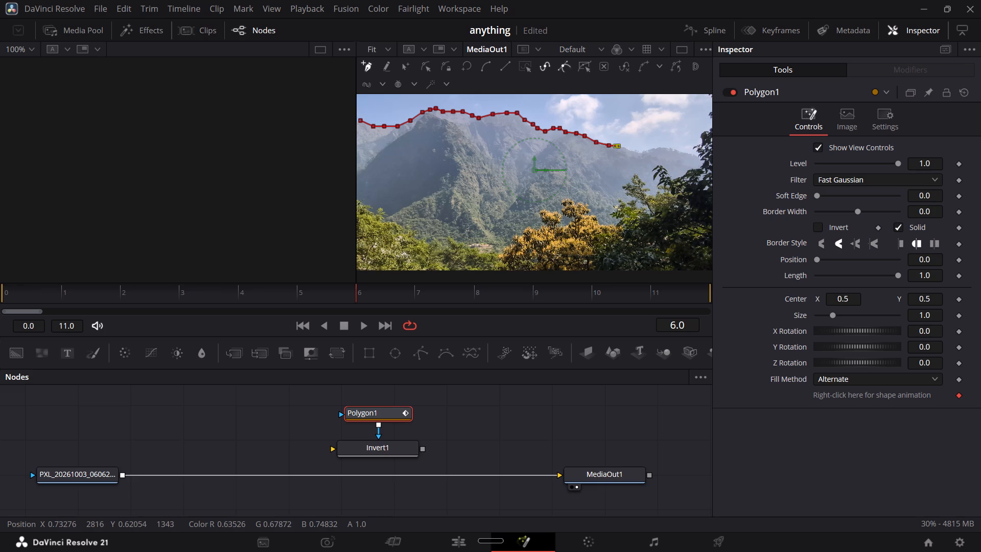
left_click(630, 150)
left_click(643, 154)
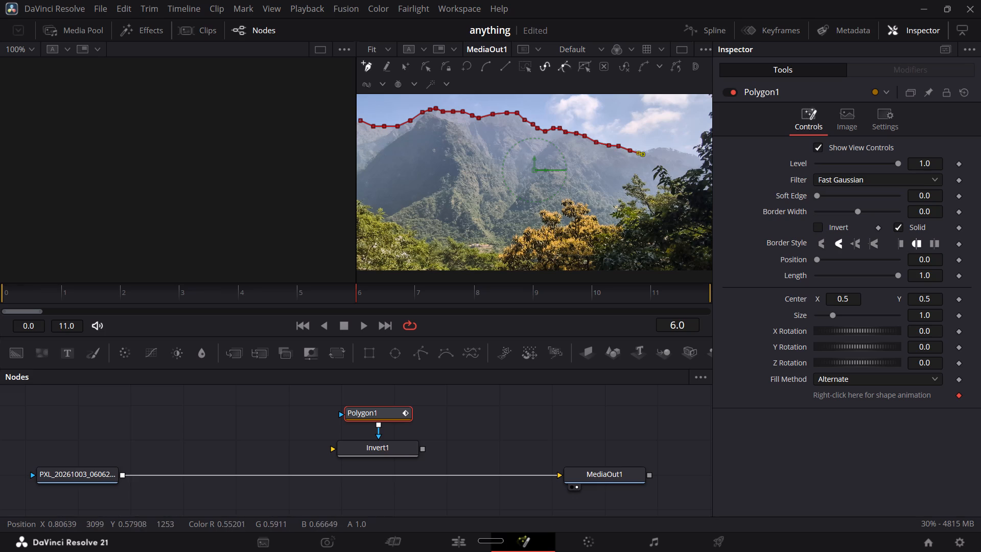
Continue the Polygon1 outline from the dip over the far hill to the image's right edge.
left_click(660, 147)
left_click(677, 150)
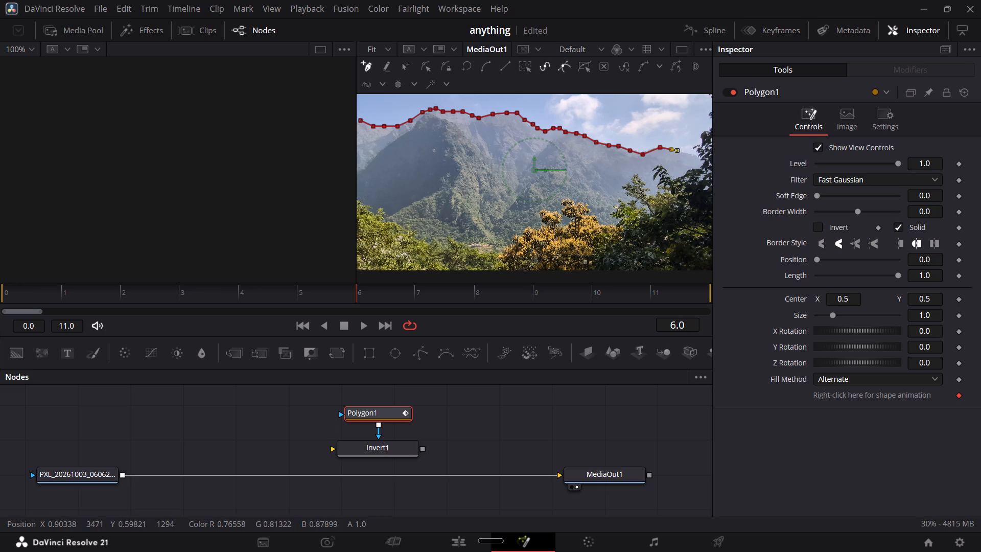
left_click(687, 153)
left_click(695, 155)
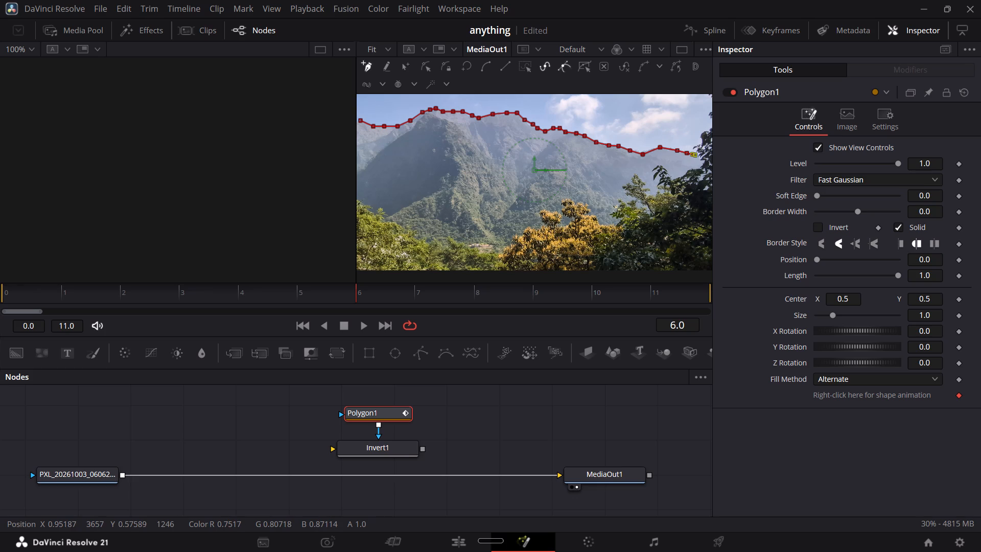
left_click(697, 156)
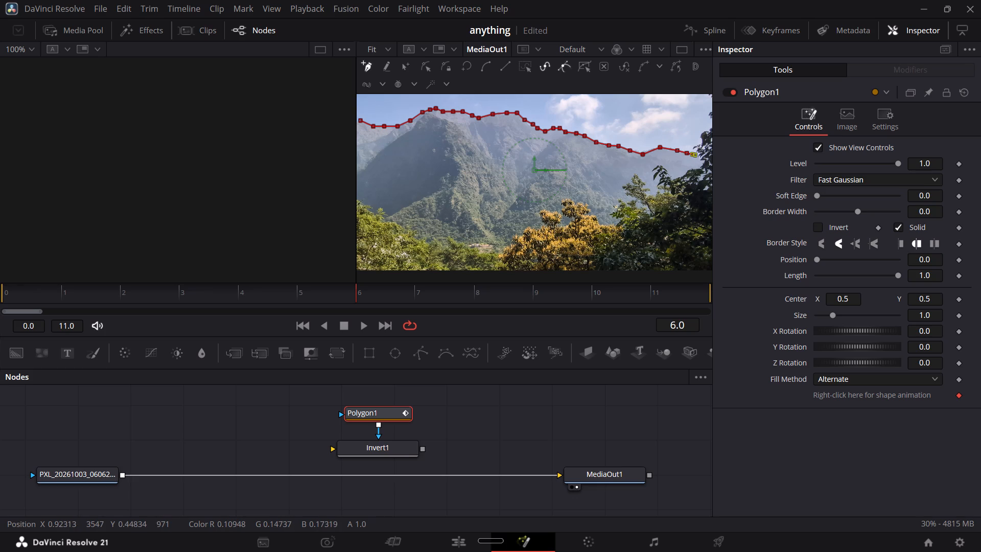
left_click(704, 157)
left_click(713, 161)
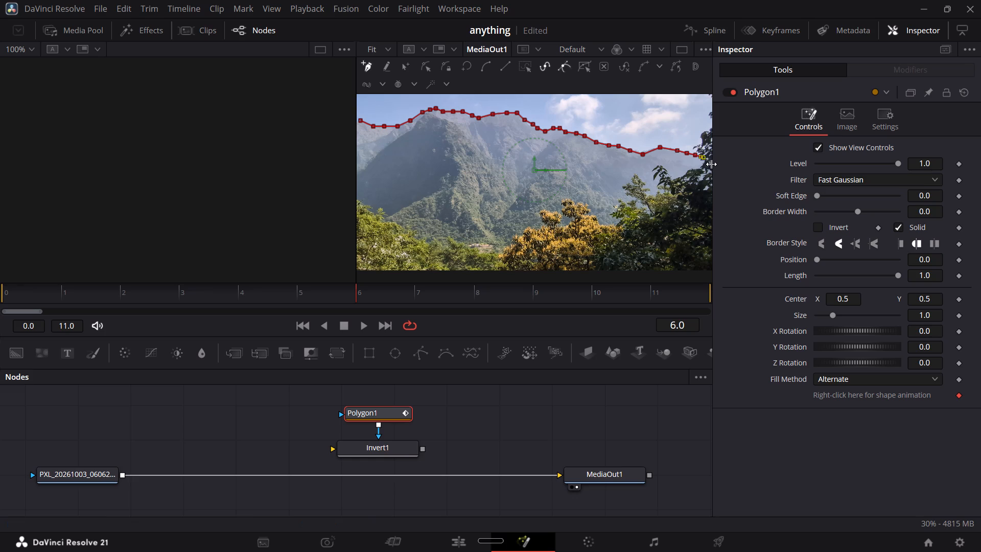
left_click(710, 162)
left_click(710, 163)
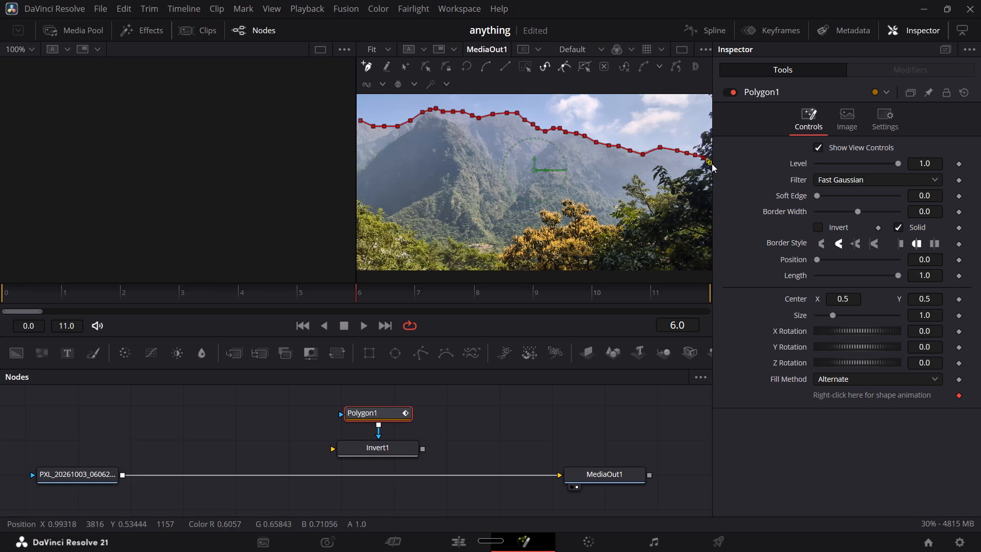
left_click(710, 163)
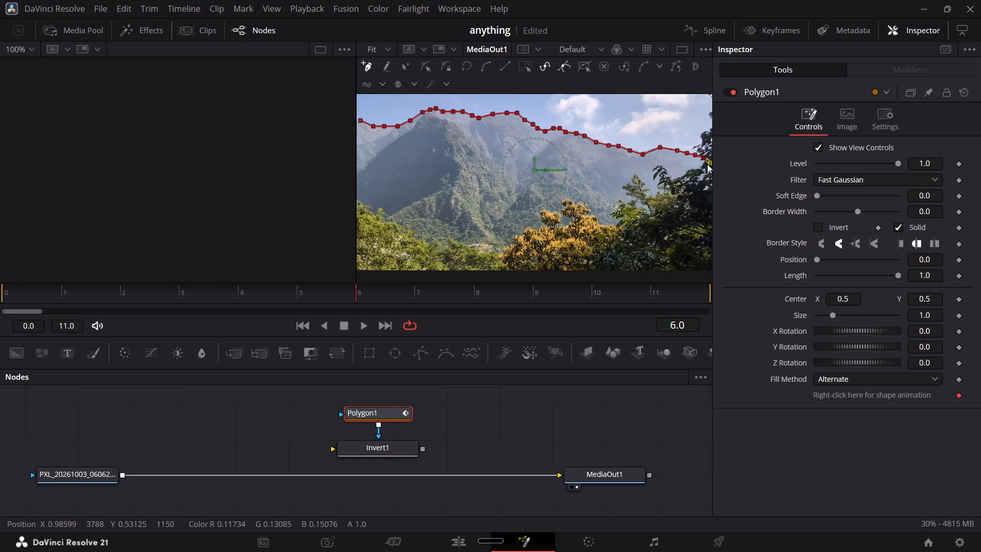
left_click(708, 163)
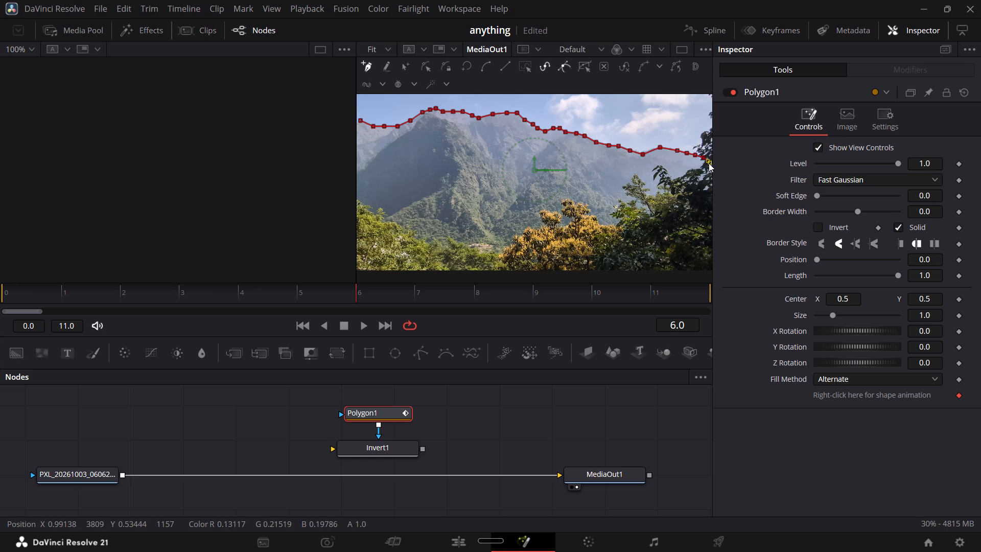
Run the Polygon1 outline down the image's right edge and fit its point into the bottom-right corner.
left_click(709, 269)
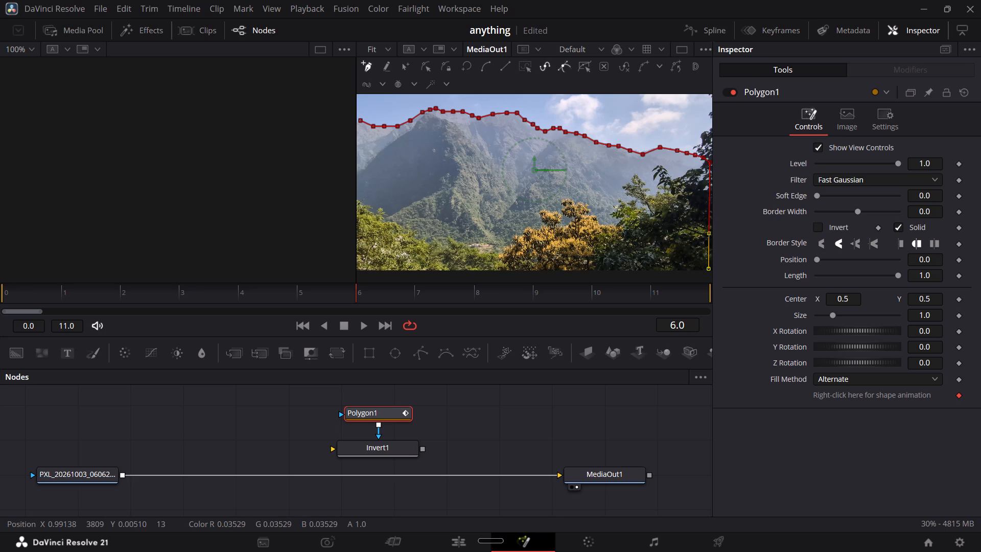
left_click(706, 270)
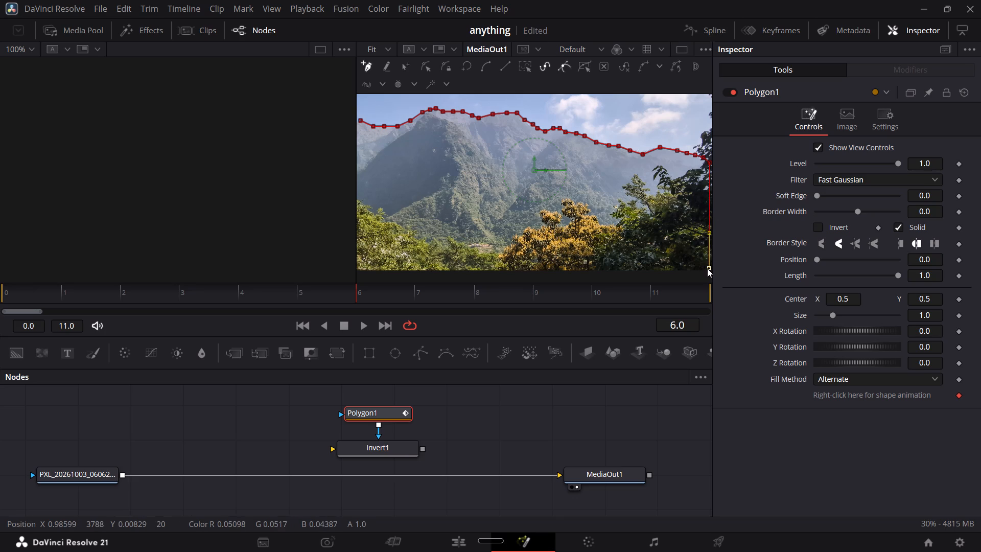
left_click(708, 268)
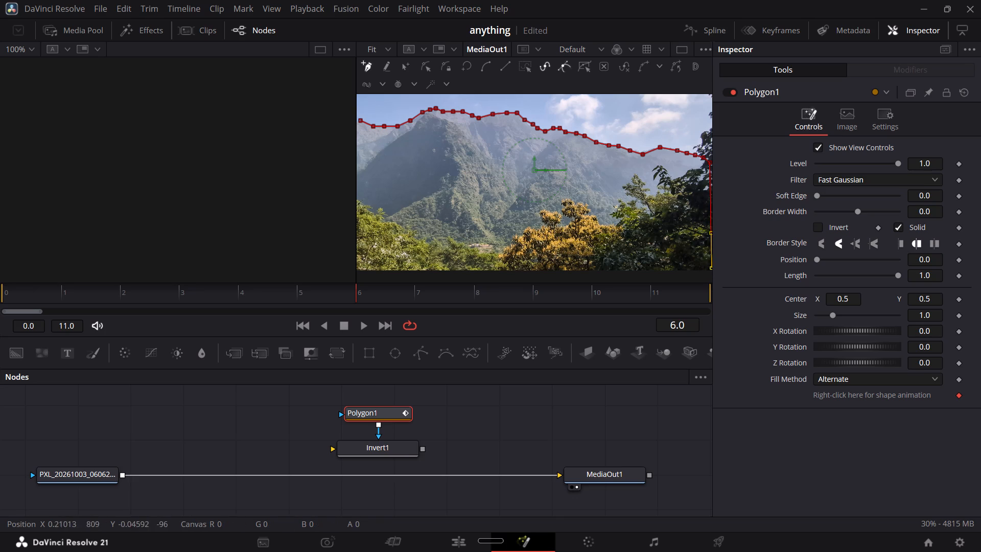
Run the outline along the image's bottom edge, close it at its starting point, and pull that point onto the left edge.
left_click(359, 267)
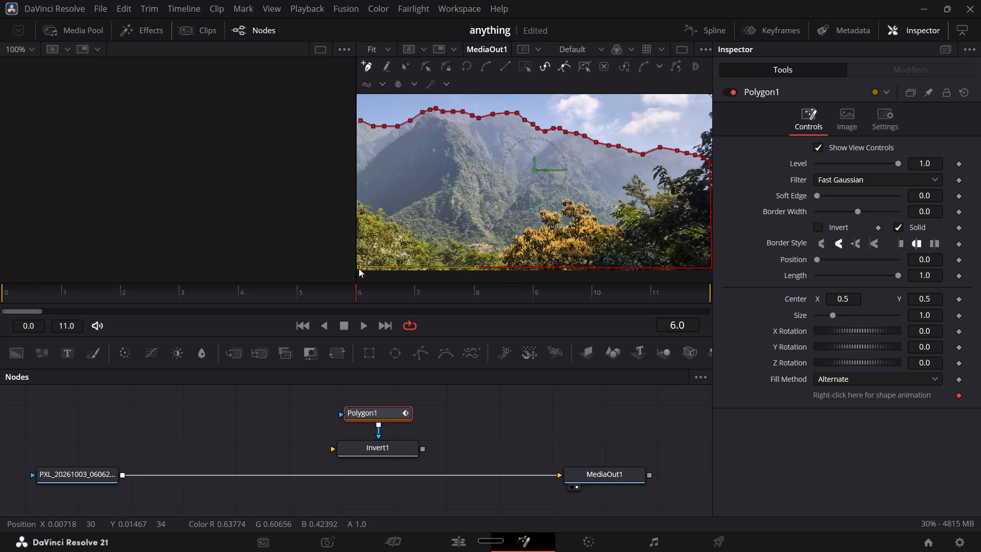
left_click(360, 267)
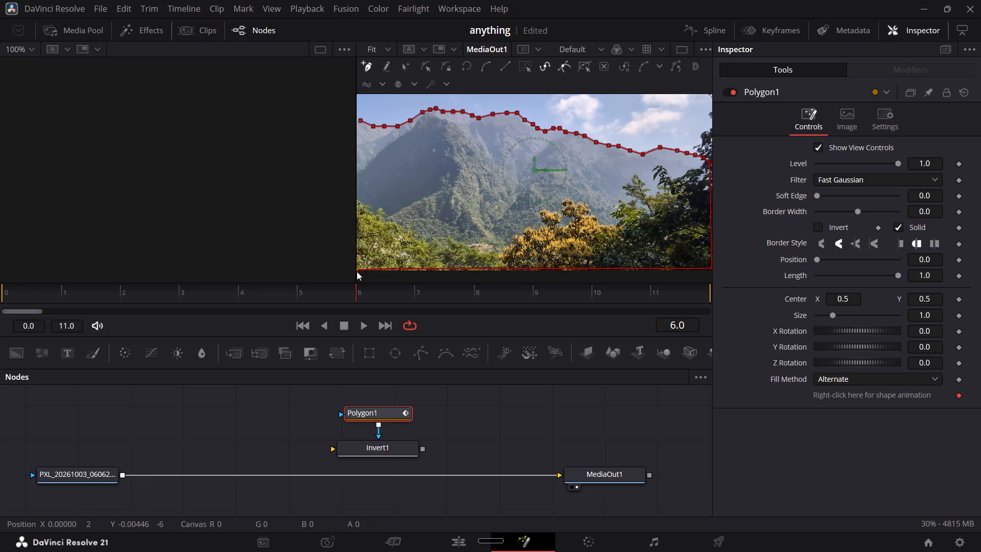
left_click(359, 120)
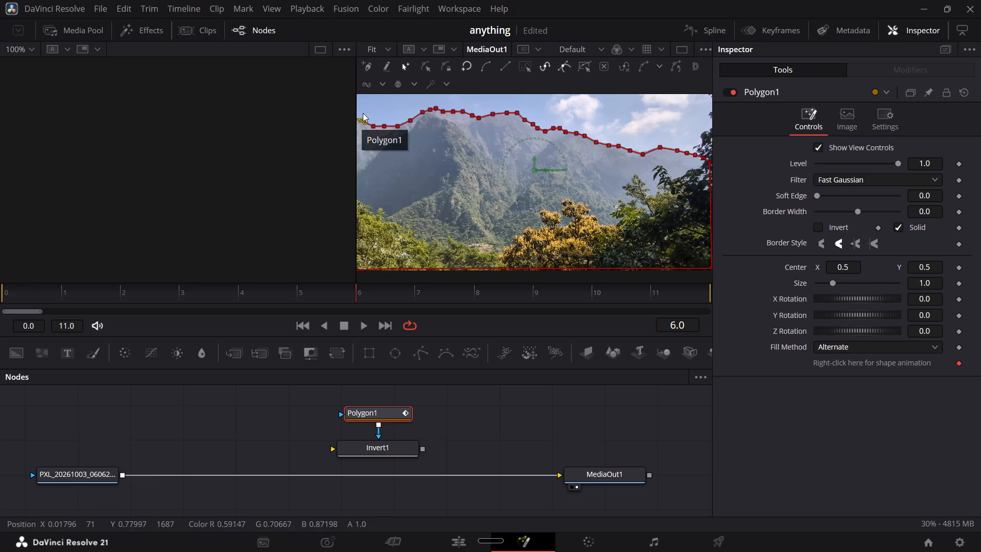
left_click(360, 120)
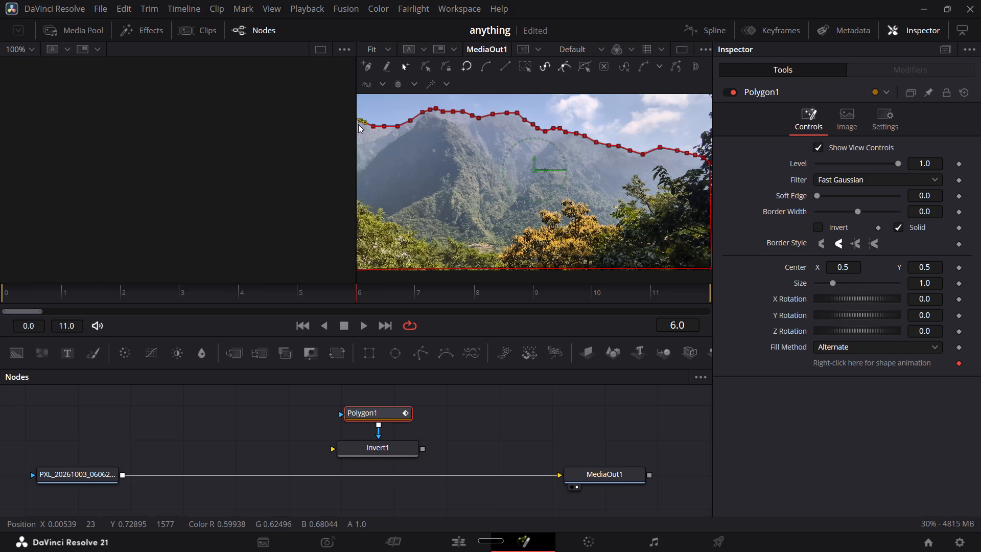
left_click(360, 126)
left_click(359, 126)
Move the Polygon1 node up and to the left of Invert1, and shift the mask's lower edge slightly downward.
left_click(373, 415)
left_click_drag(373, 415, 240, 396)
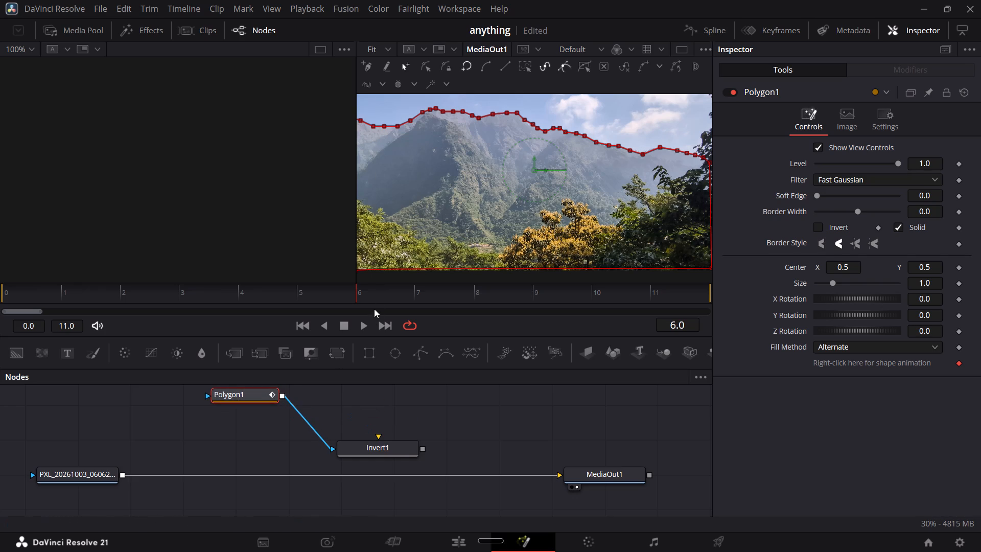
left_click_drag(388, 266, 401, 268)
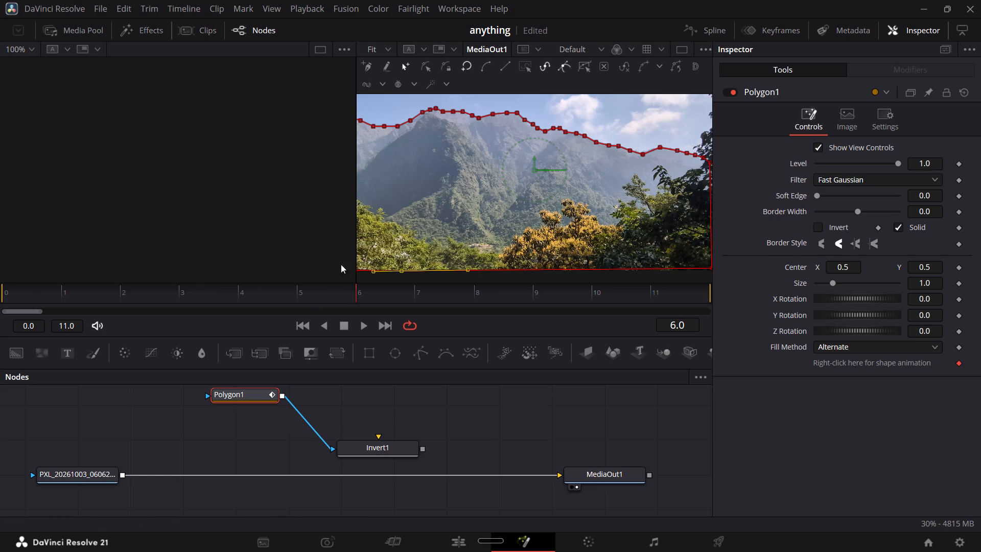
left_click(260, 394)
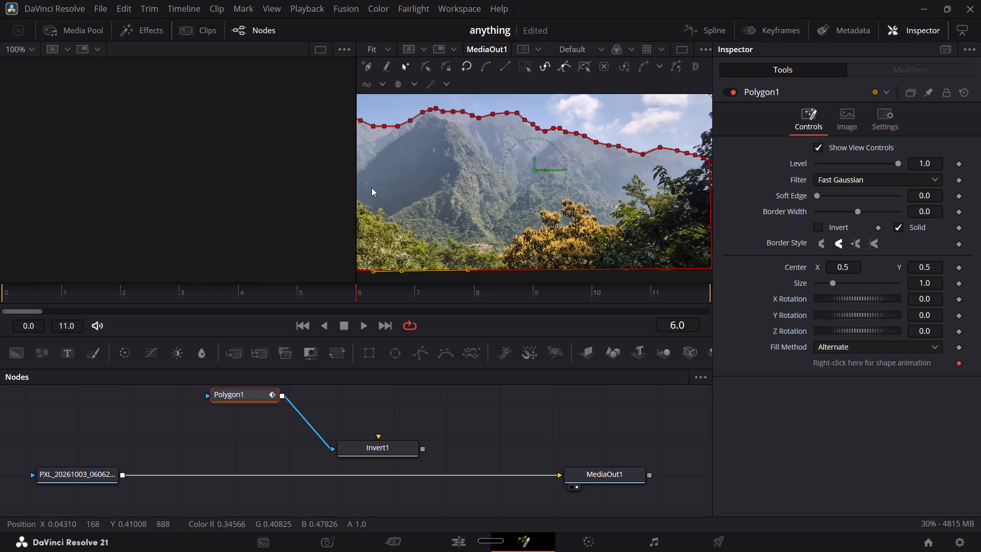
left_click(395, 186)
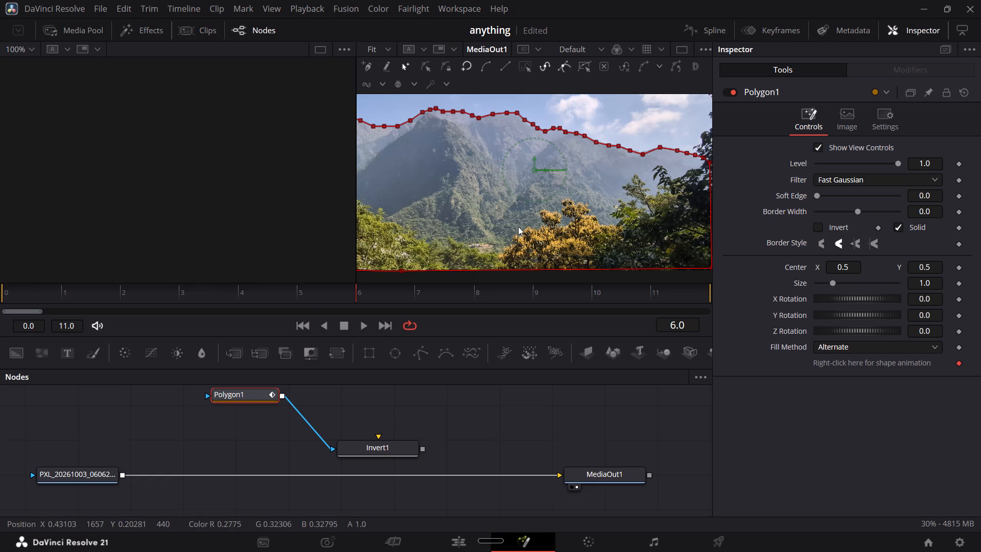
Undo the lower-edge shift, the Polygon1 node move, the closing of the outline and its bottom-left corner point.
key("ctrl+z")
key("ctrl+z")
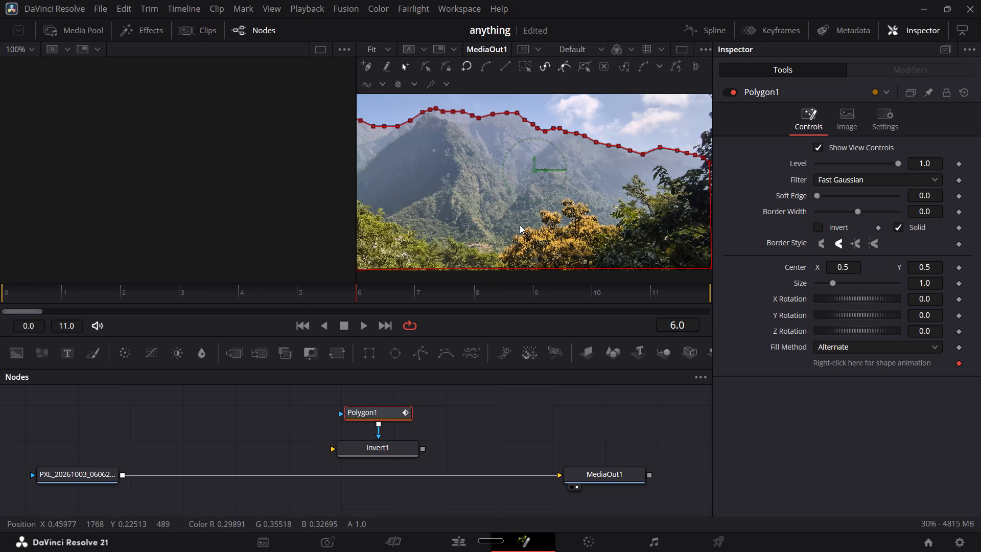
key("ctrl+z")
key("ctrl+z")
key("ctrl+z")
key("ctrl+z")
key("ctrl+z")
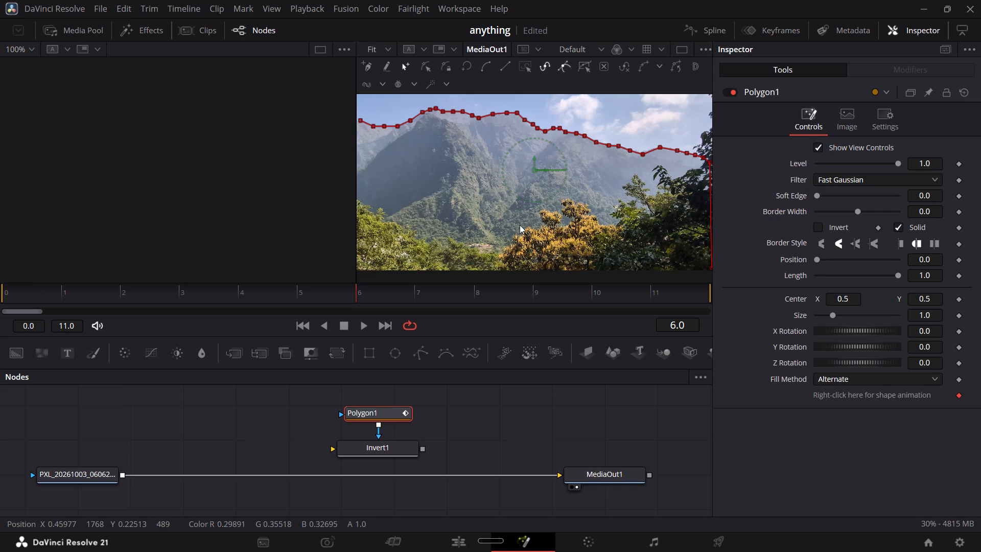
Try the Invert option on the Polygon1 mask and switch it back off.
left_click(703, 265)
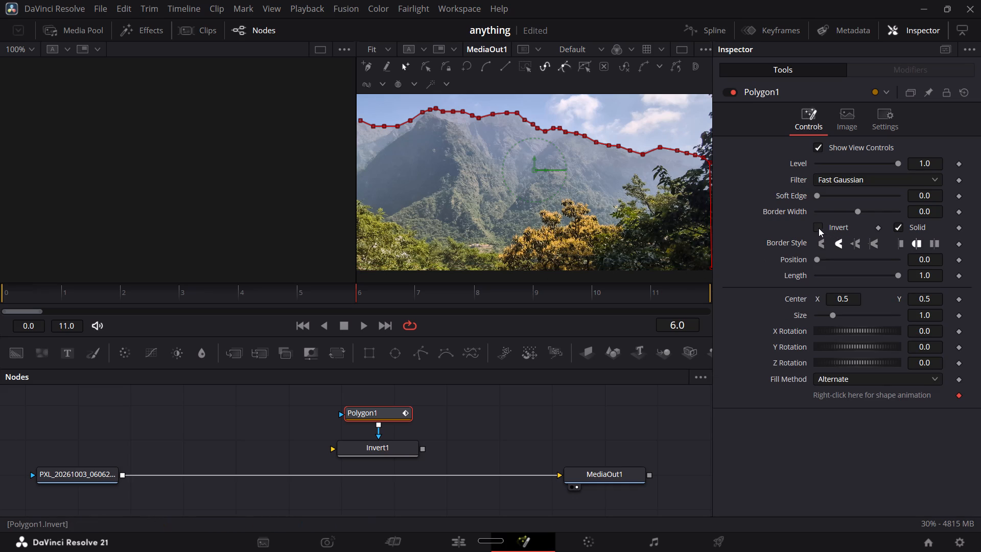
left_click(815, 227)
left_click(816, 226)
Add an Ellipse mask between Polygon1 and Invert1.
left_click(393, 352)
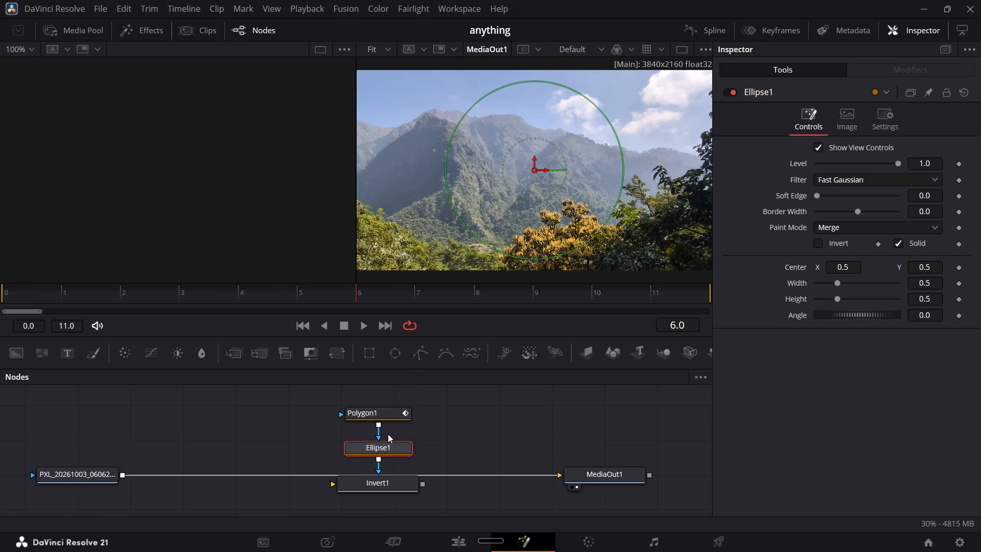
Delete the Polygon1 mask node that feeds Ellipse1.
left_click(393, 420)
key("Delete")
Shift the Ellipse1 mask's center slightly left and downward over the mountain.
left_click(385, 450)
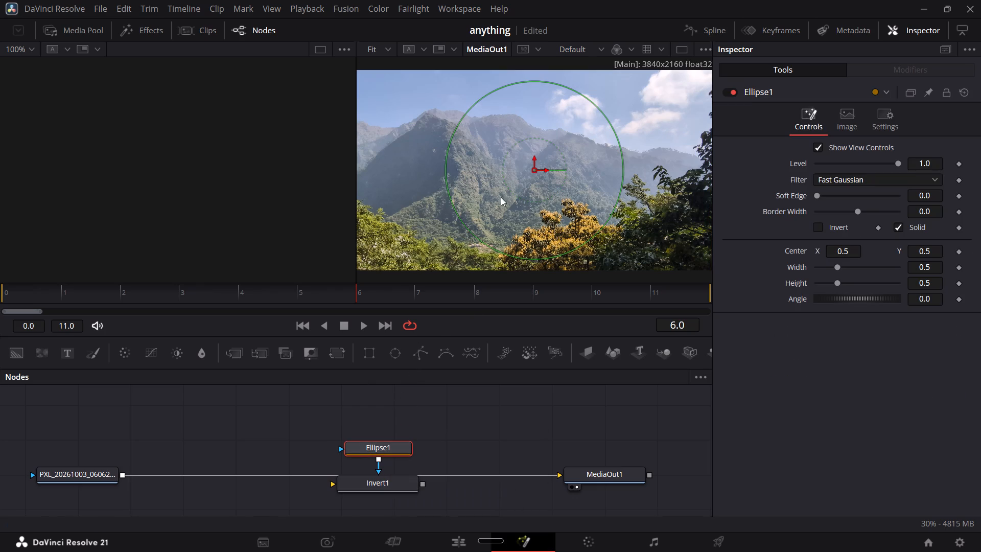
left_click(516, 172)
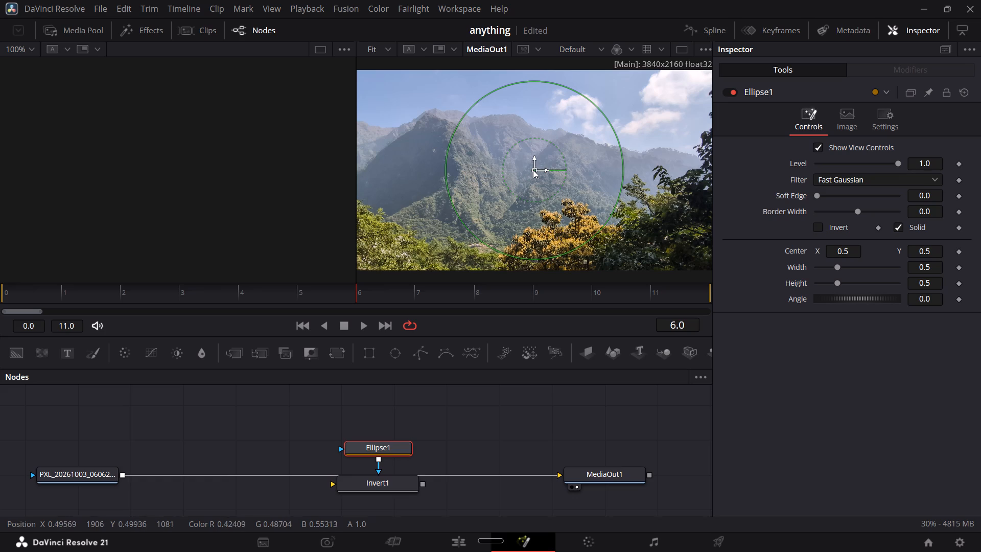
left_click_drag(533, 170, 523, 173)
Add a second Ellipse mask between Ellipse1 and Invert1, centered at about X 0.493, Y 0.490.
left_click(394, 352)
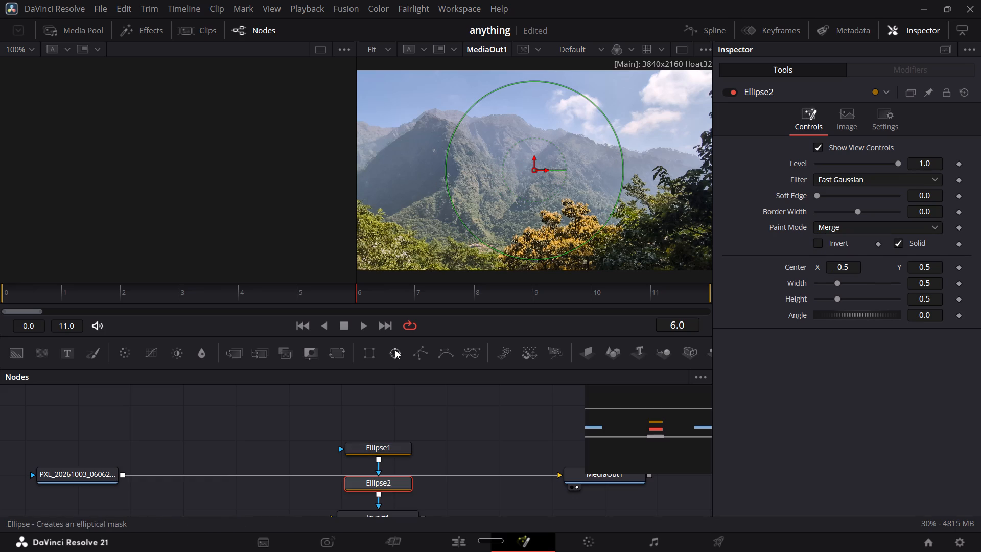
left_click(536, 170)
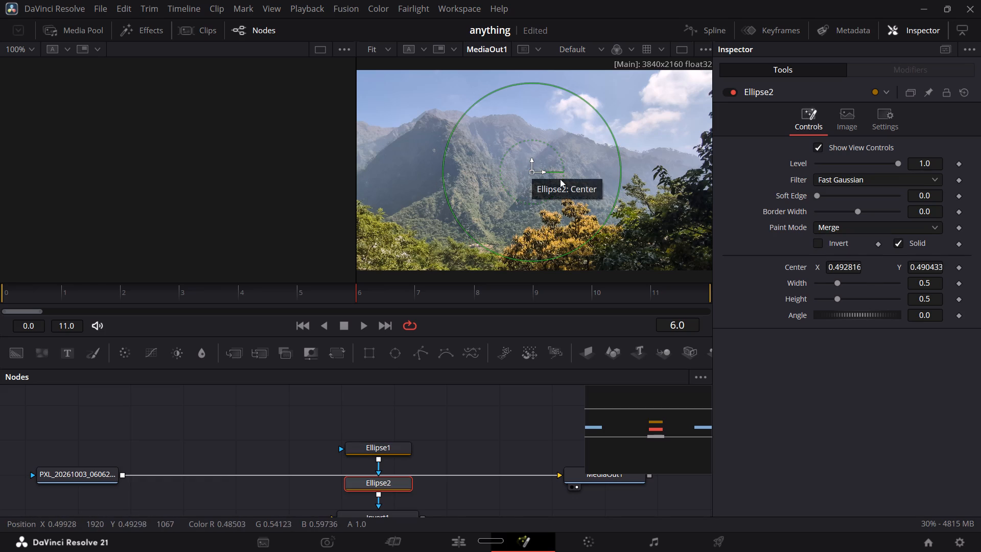
Scrub and play the overlaid Video 2 clip on the Edit page timeline to check the mask's effect, ending near 01:00:00:11.
left_click(455, 534)
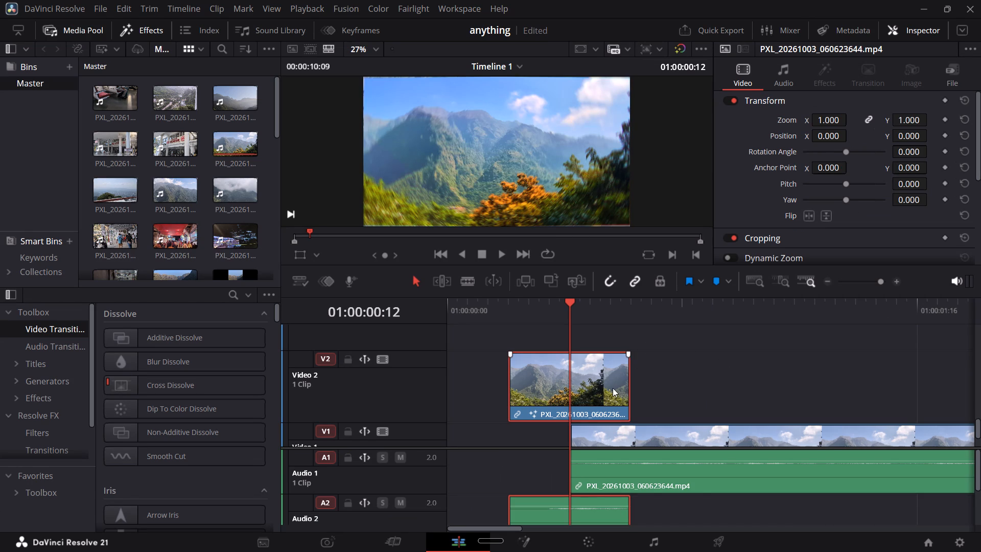
left_click_drag(660, 310, 687, 311)
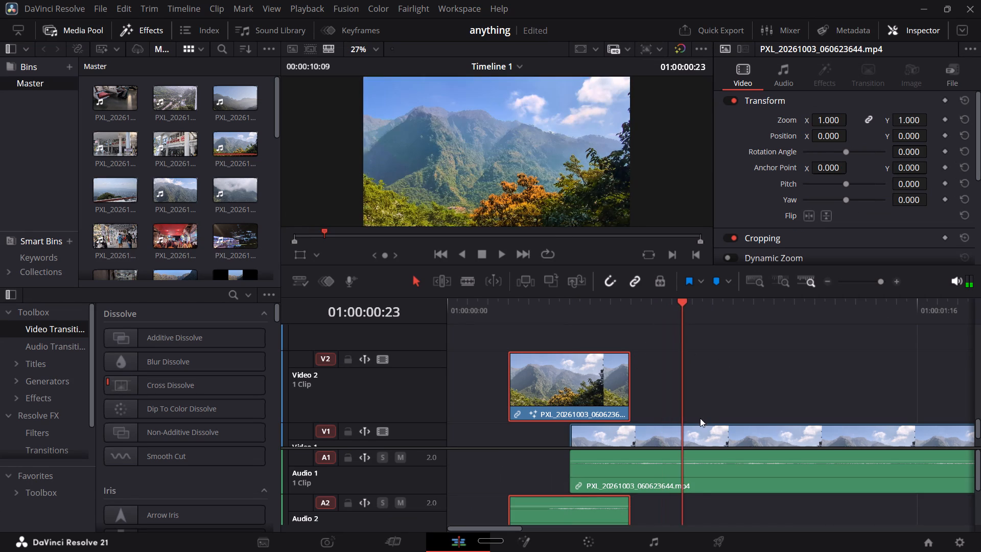
left_click_drag(598, 312, 563, 317)
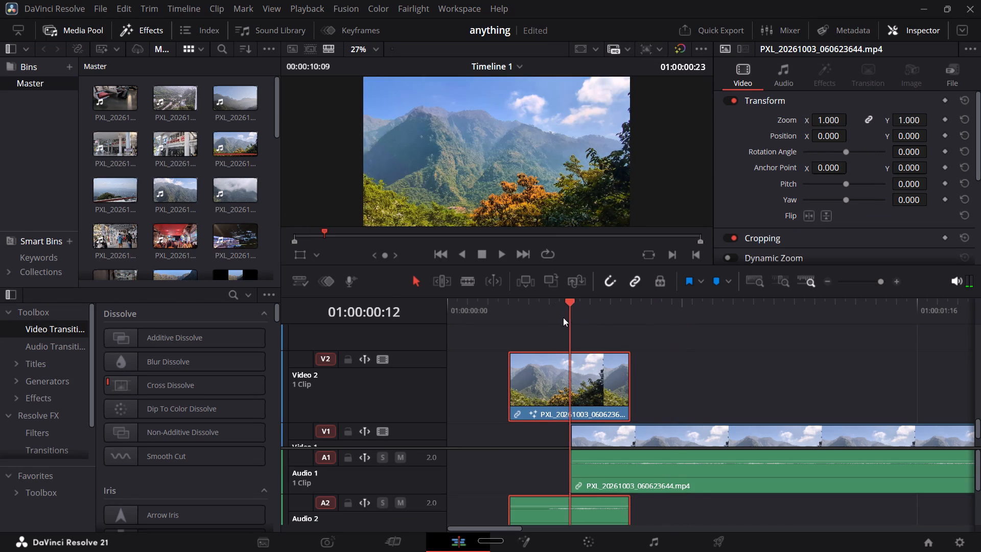
left_click_drag(563, 317, 562, 318)
left_click_drag(564, 317, 549, 325)
left_click(537, 392)
key("space")
key("space")
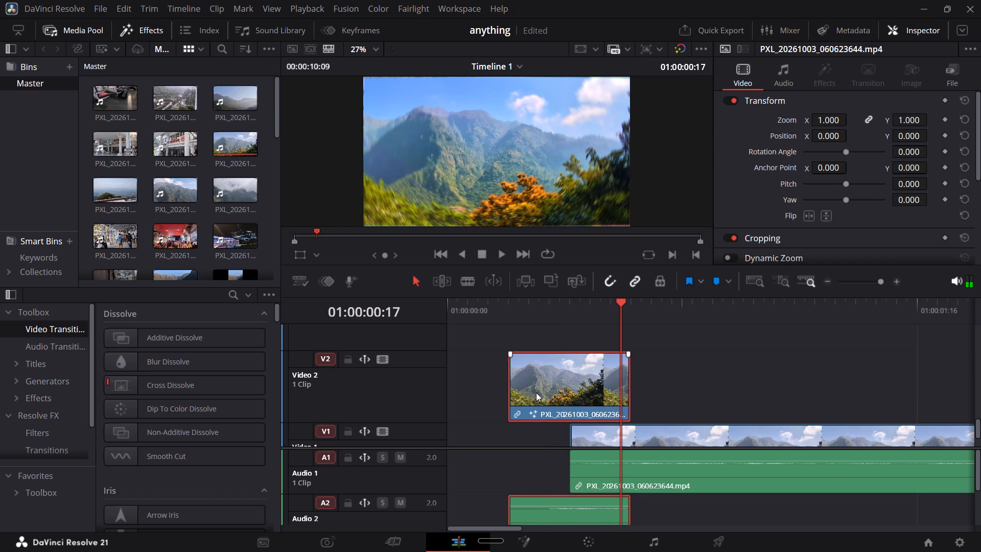
left_click_drag(522, 298, 554, 308)
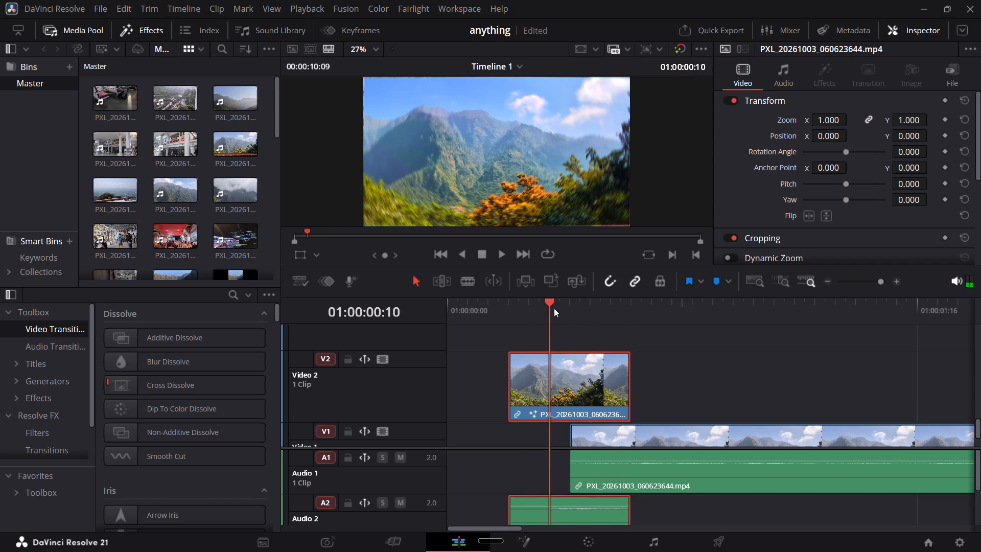
left_click_drag(554, 308, 562, 312)
Delete the Ellipse1, Ellipse2 and Invert1 nodes from the Video 2 clip's Fusion composition and return to the Edit page.
left_click(530, 542)
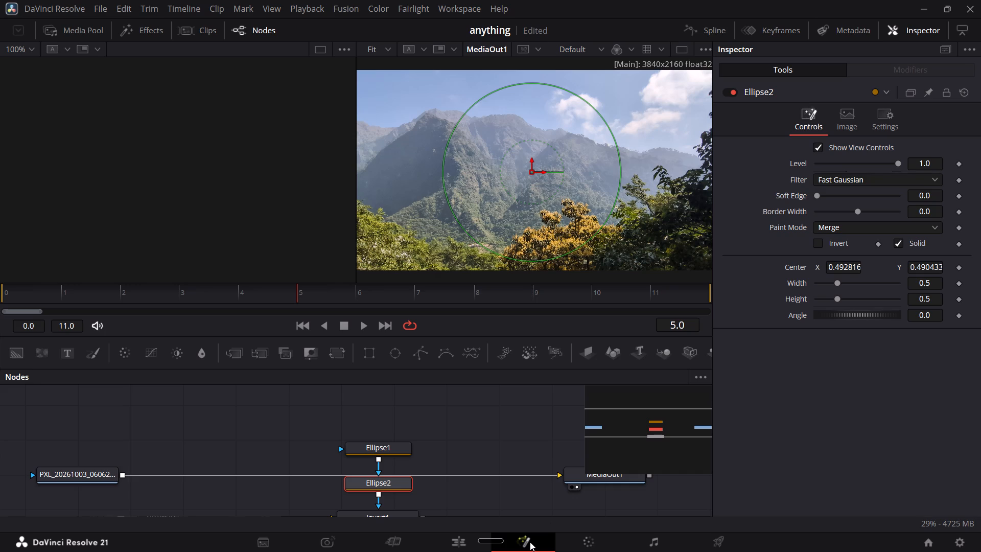
scroll(439, 487, "down", 1)
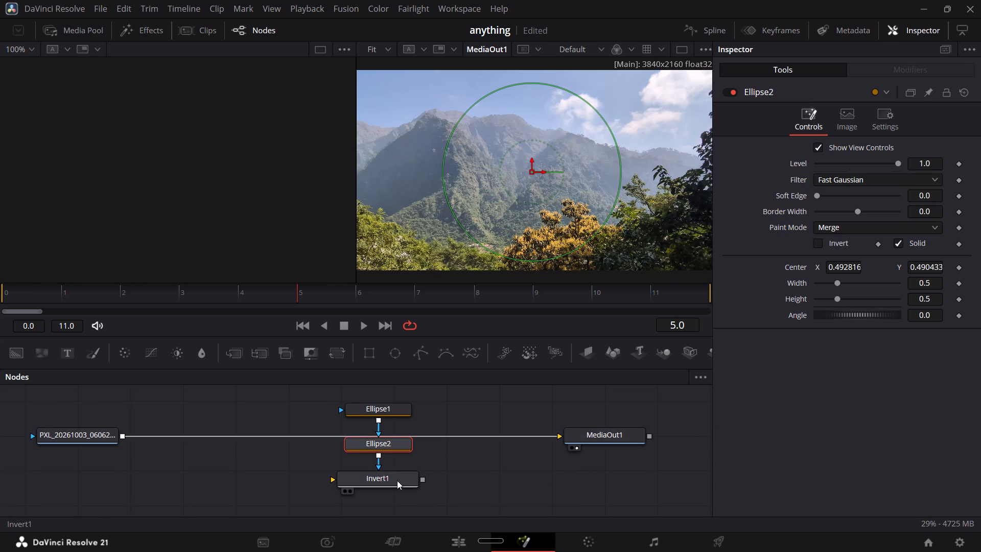
left_click_drag(472, 490, 322, 402)
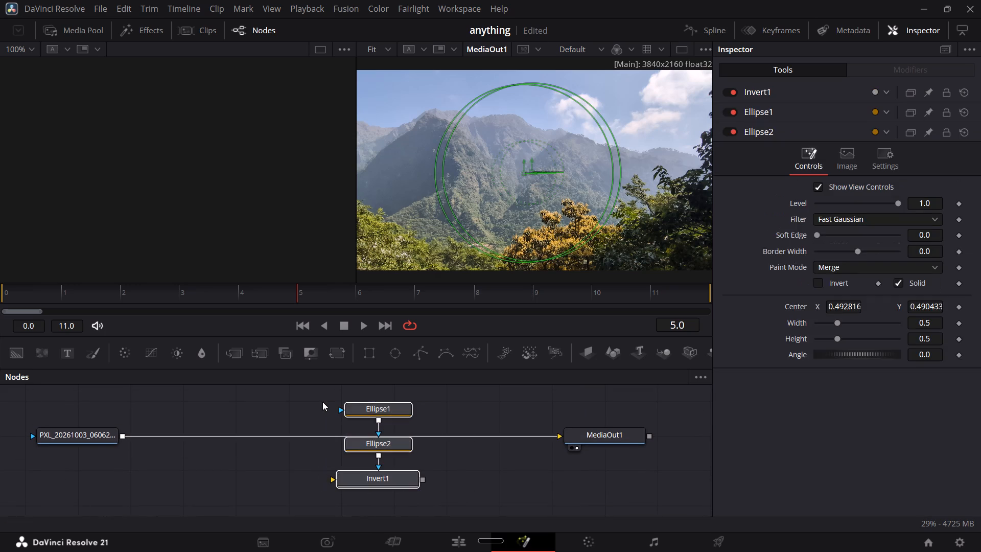
key("Delete")
left_click(460, 545)
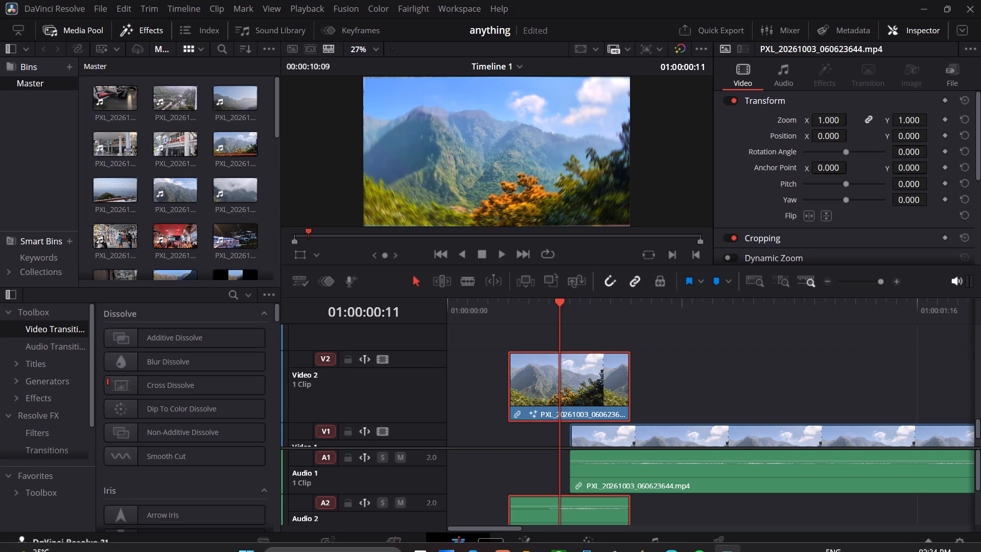
Open the Color page at 01:00:00:11 and display the Primaries color bars for node 04 of the first clip.
left_click(712, 502)
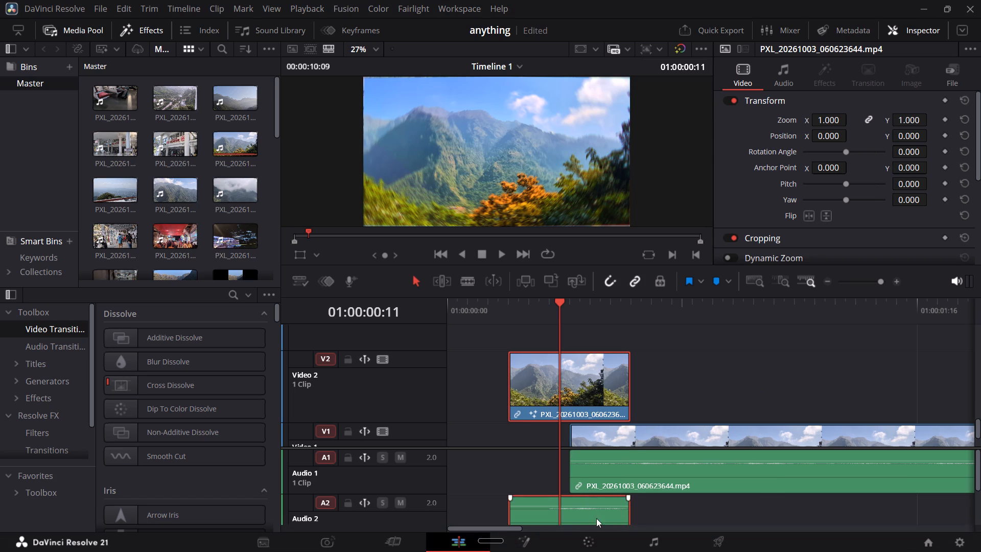
left_click(594, 544)
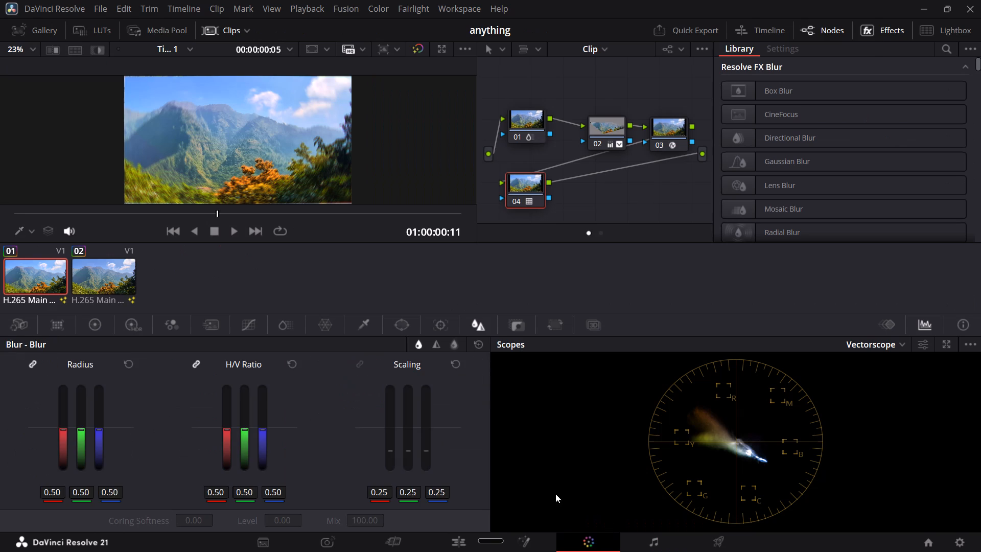
left_click(99, 329)
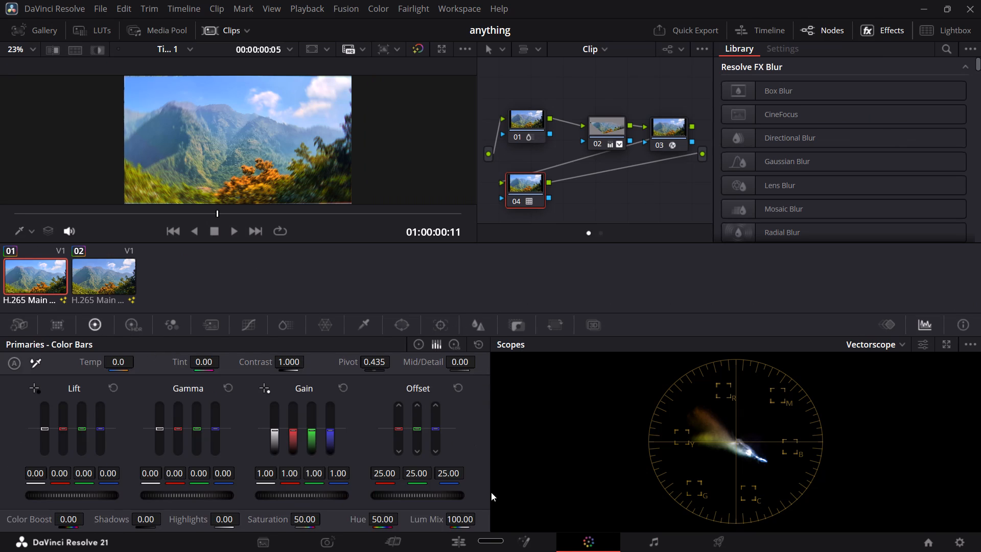
left_click(524, 541)
left_click(578, 543)
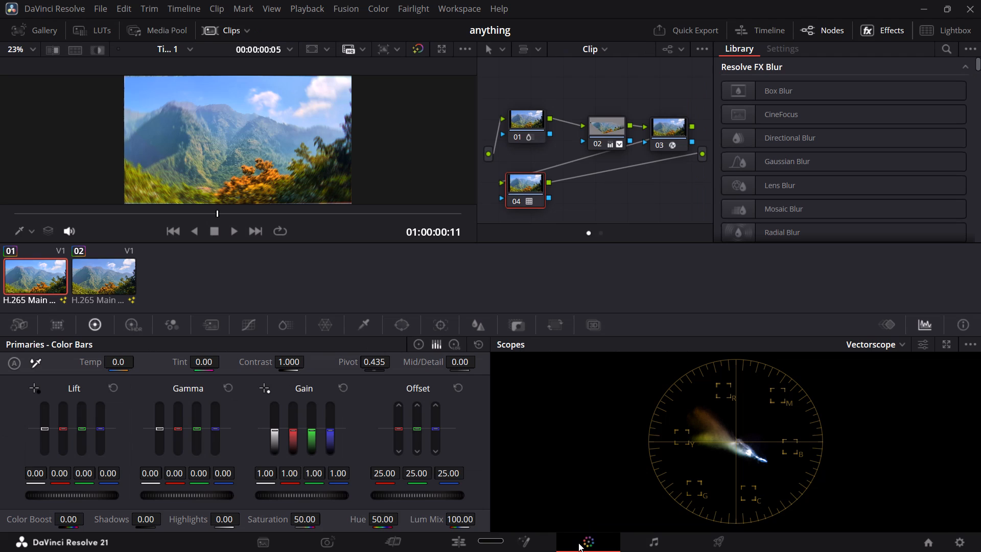
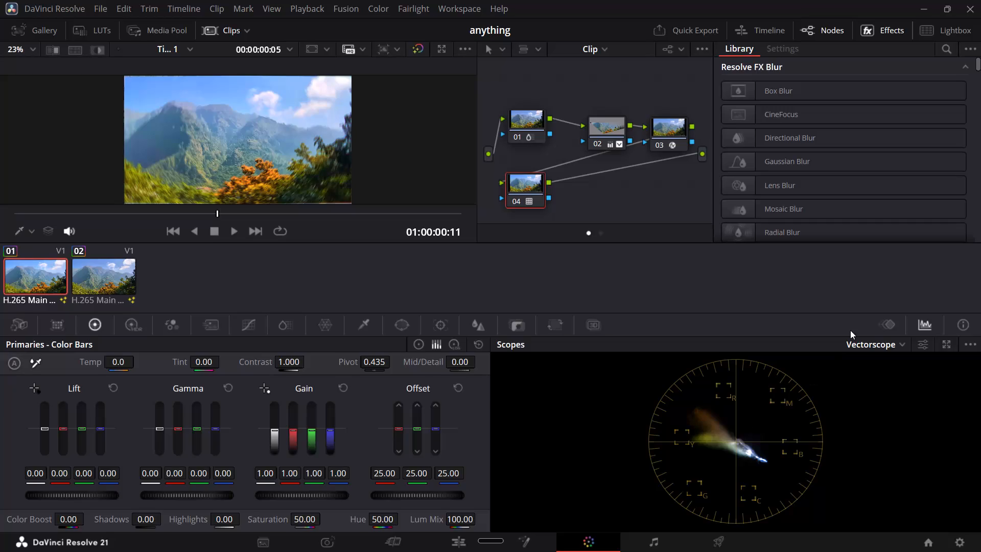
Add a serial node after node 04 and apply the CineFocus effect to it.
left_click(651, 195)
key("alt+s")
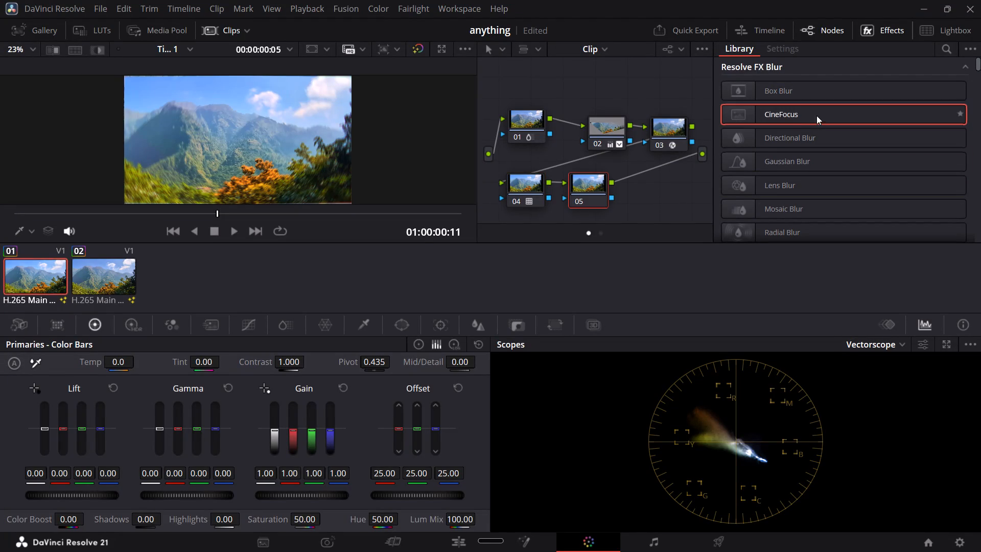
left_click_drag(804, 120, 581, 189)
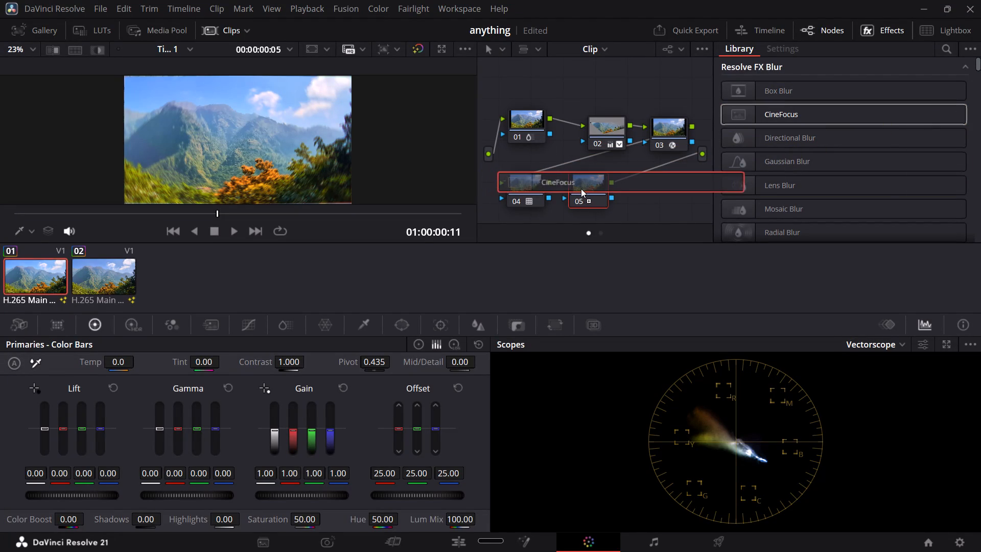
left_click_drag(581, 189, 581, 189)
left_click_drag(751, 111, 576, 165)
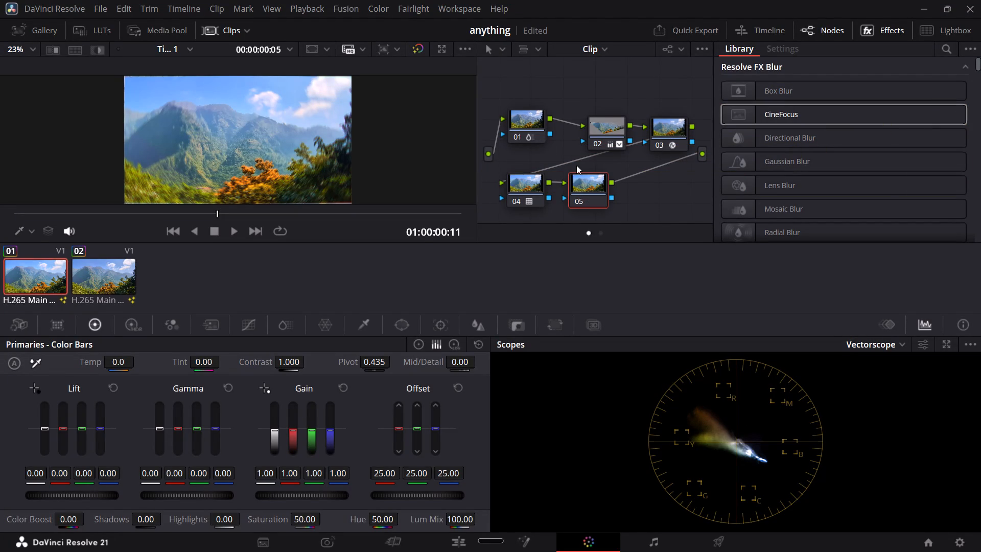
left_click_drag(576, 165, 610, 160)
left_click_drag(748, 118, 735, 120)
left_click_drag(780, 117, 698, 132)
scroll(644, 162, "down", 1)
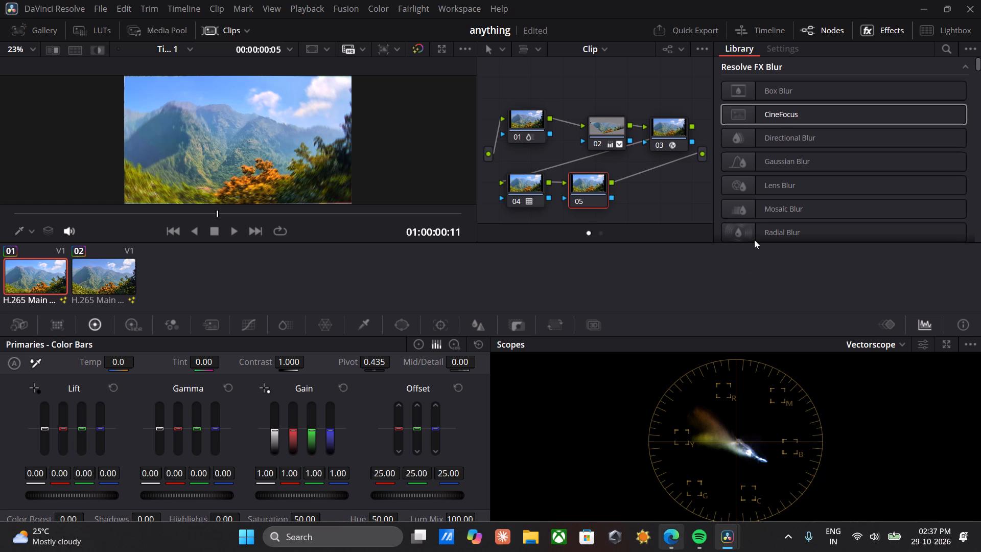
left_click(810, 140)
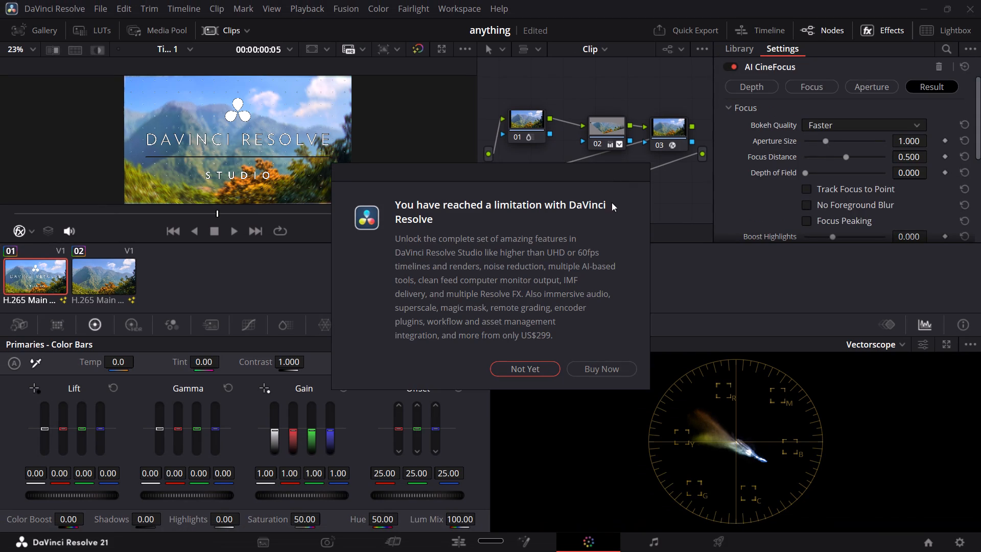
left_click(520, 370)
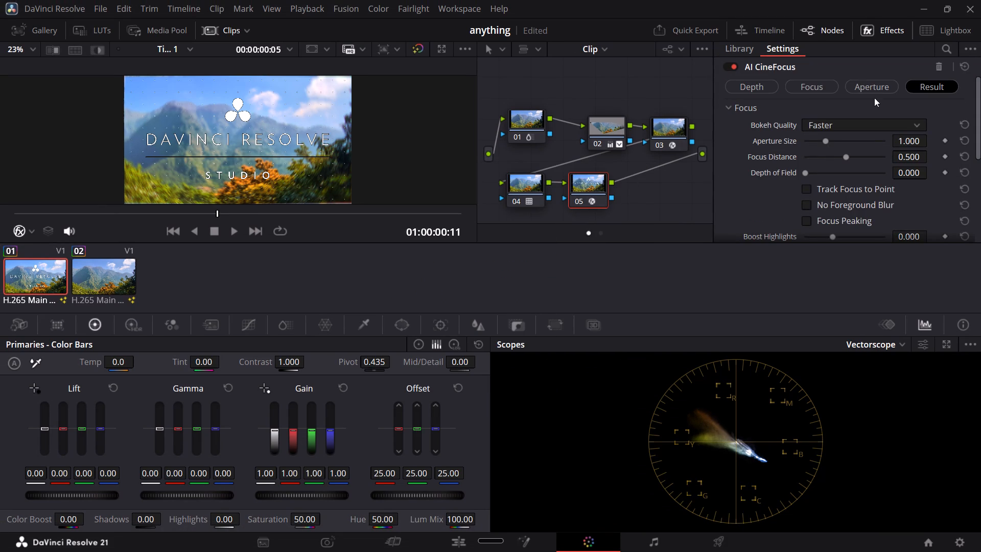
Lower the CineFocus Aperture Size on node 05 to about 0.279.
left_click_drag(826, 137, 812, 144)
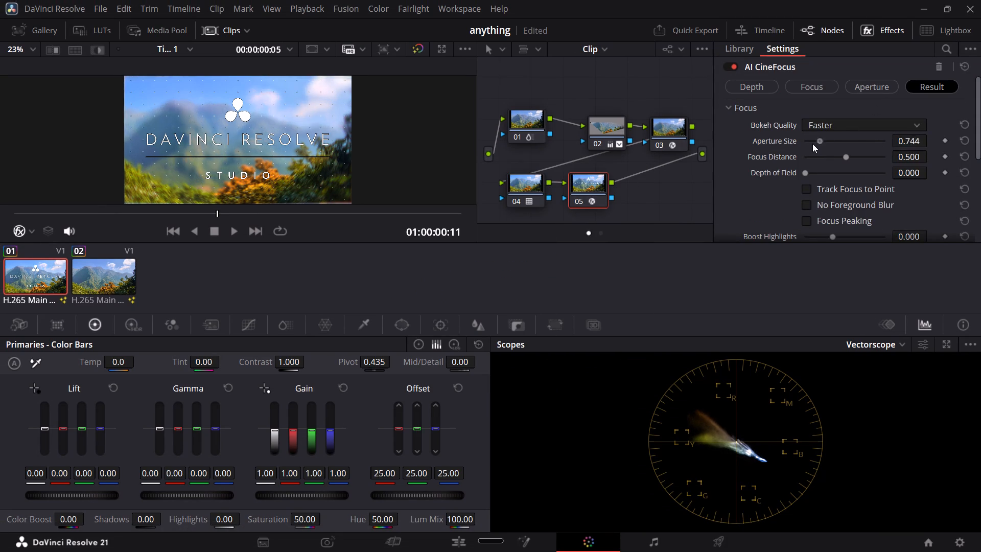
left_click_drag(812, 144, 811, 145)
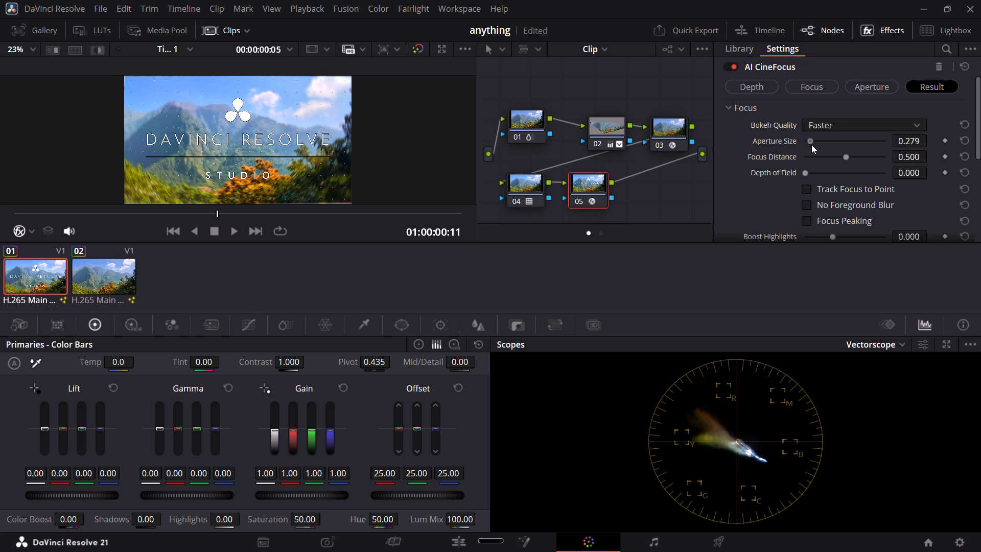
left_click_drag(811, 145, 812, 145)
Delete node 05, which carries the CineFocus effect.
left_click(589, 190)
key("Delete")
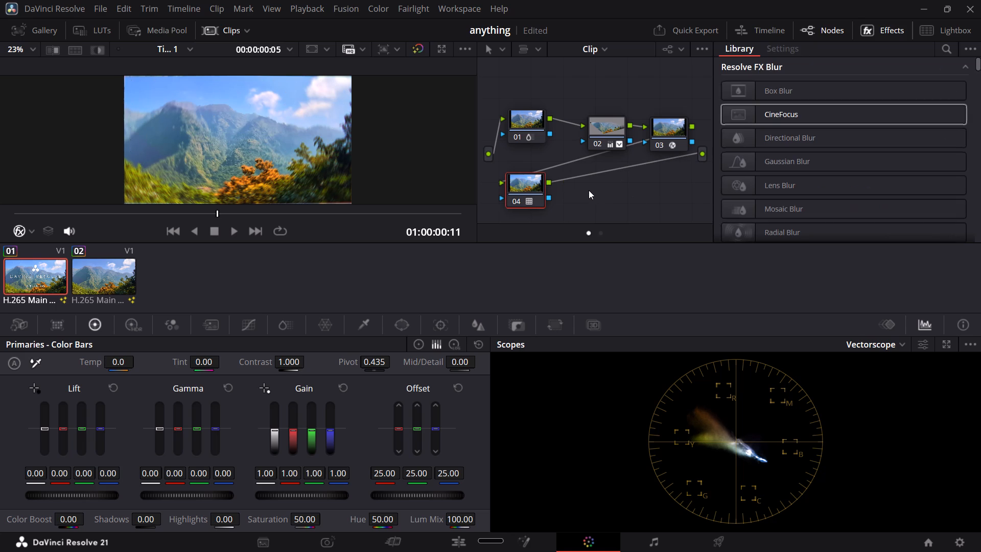
Search the effects library for "co" and apply the Color Space Transform effect to node 04.
scroll(848, 171, "up", 1)
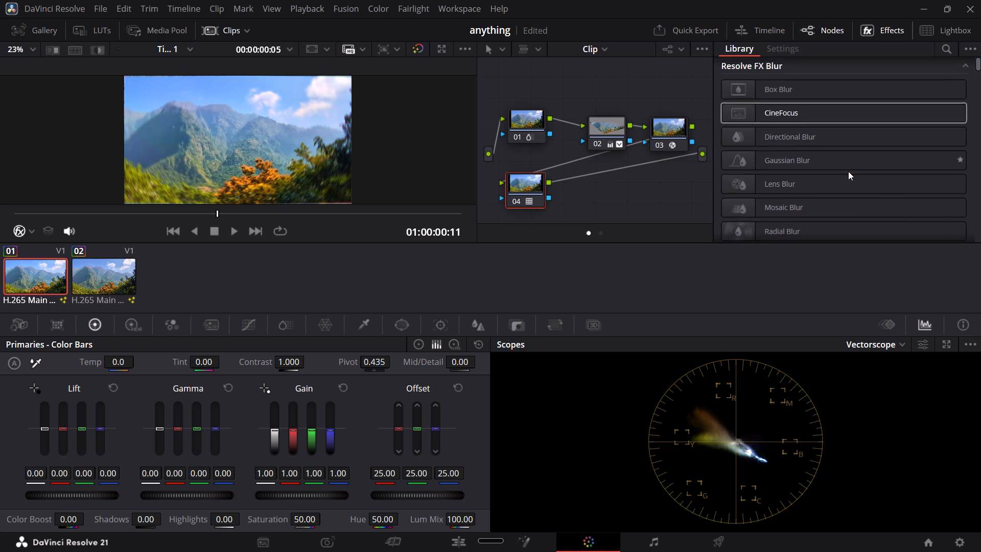
scroll(848, 171, "up", 1)
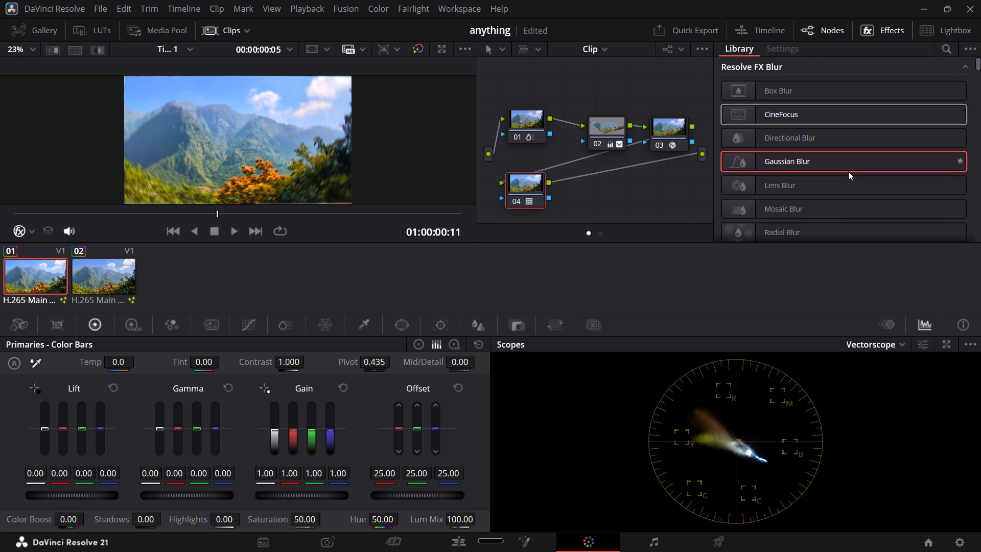
left_click(945, 49)
left_click(866, 74)
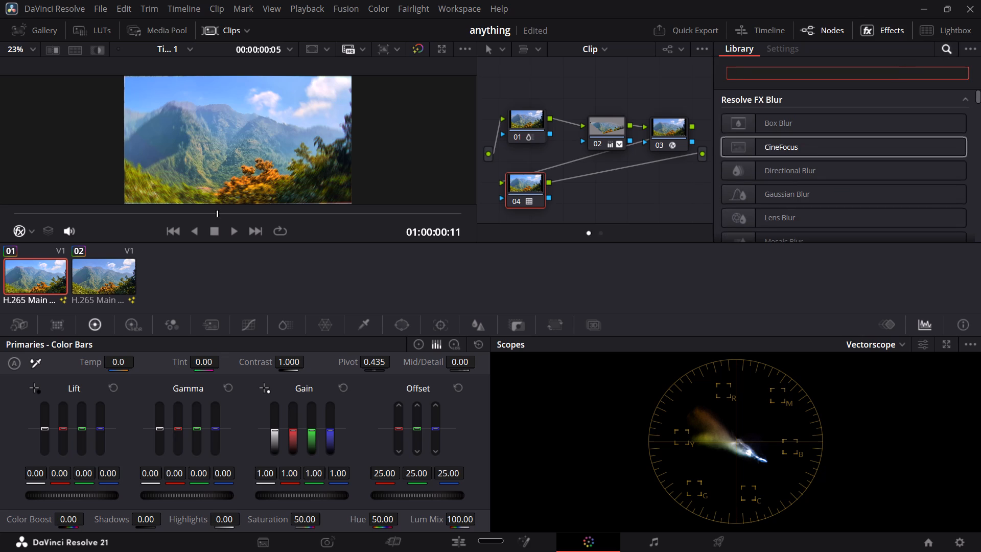
type("clour")
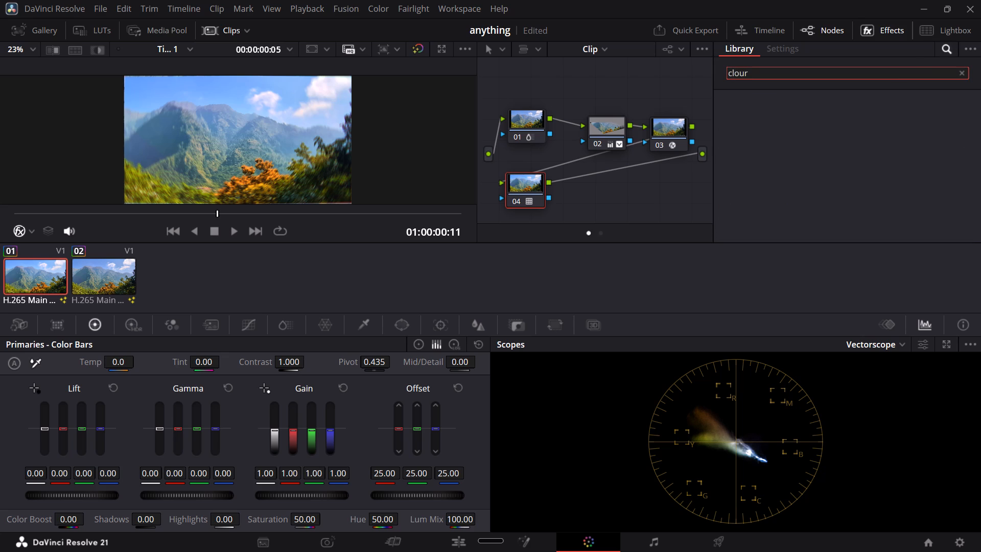
key("BackSpace")
key("BackSpace")
key("BackSpace")
key("BackSpace")
type("olour")
key("BackSpace")
key("BackSpace")
key("BackSpace")
key("BackSpace")
key("BackSpace")
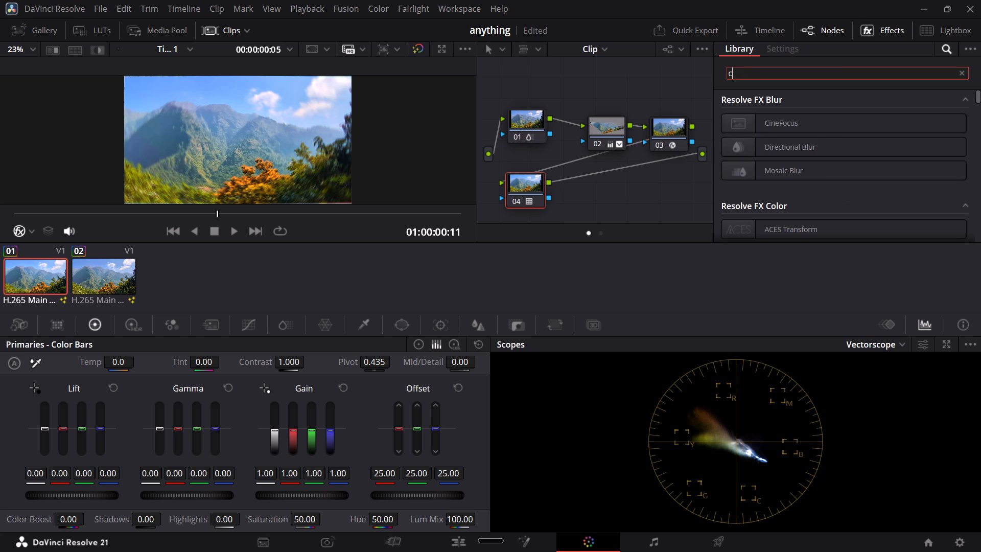
key("o")
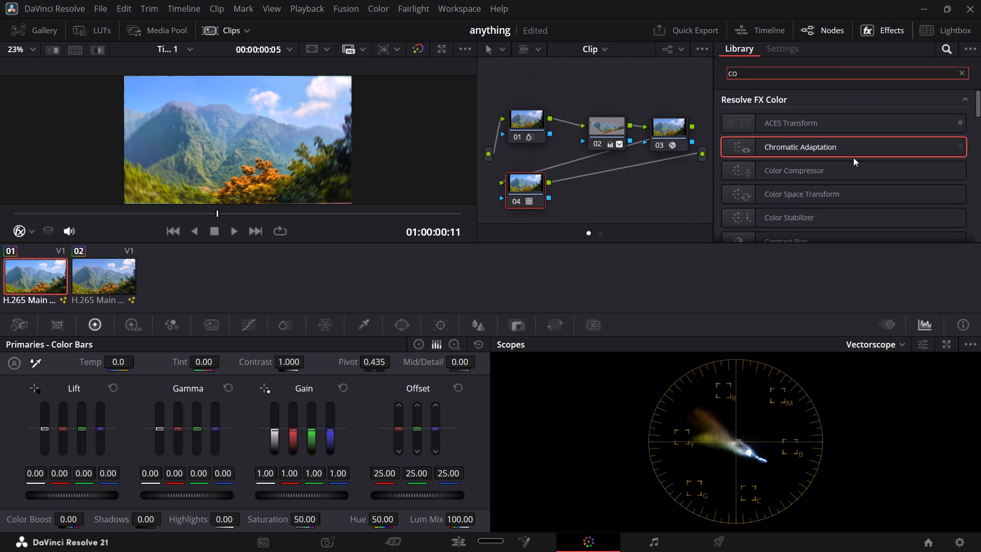
left_click_drag(845, 192, 529, 193)
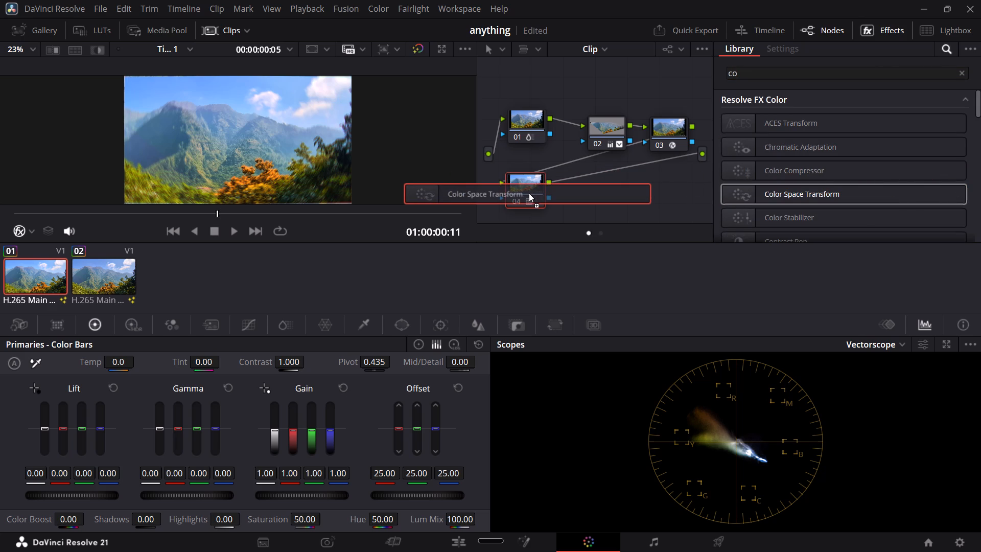
left_click_drag(529, 193, 515, 191)
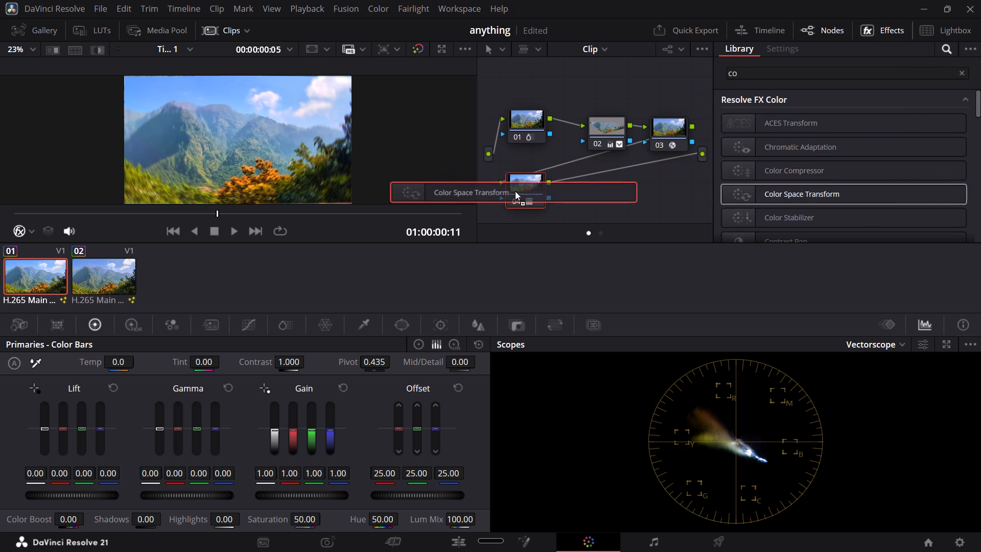
left_click_drag(515, 191, 528, 190)
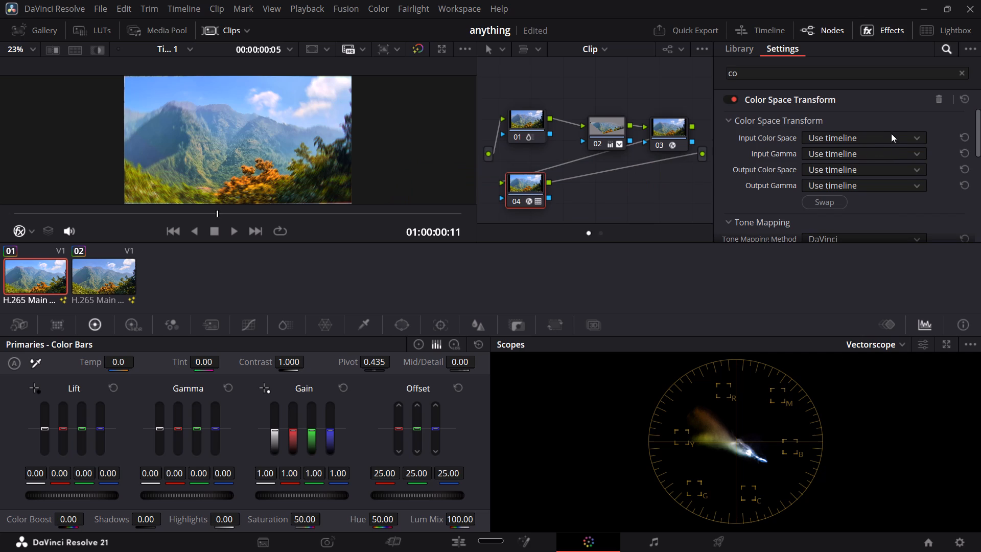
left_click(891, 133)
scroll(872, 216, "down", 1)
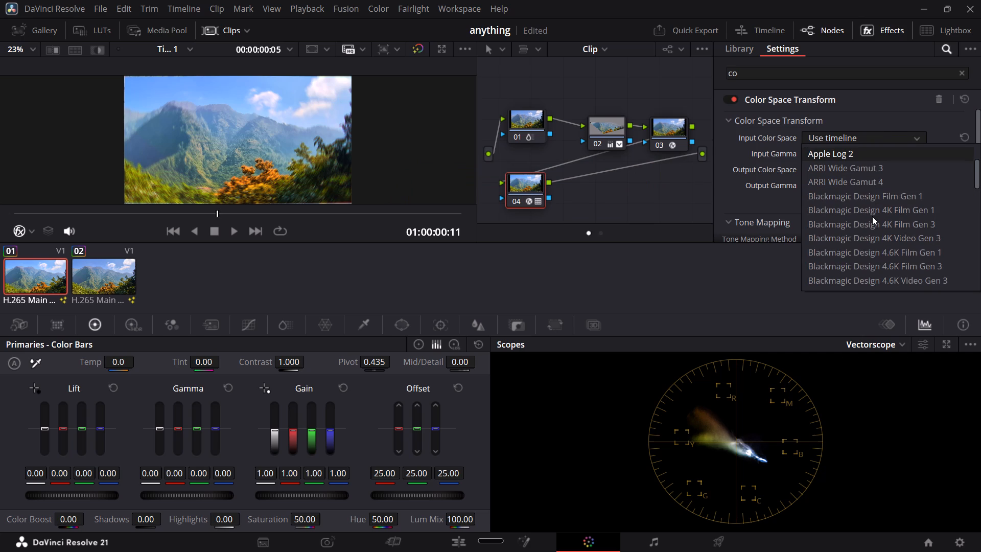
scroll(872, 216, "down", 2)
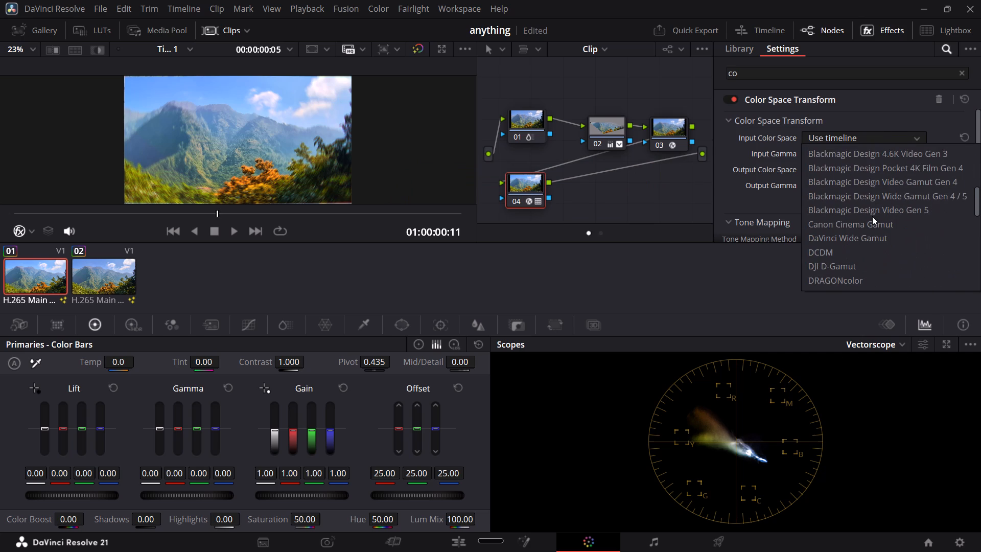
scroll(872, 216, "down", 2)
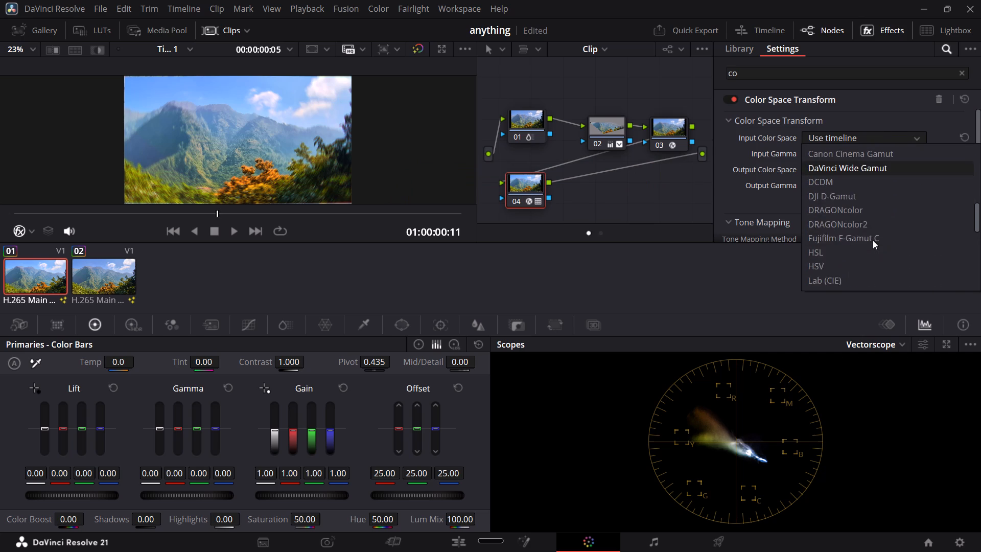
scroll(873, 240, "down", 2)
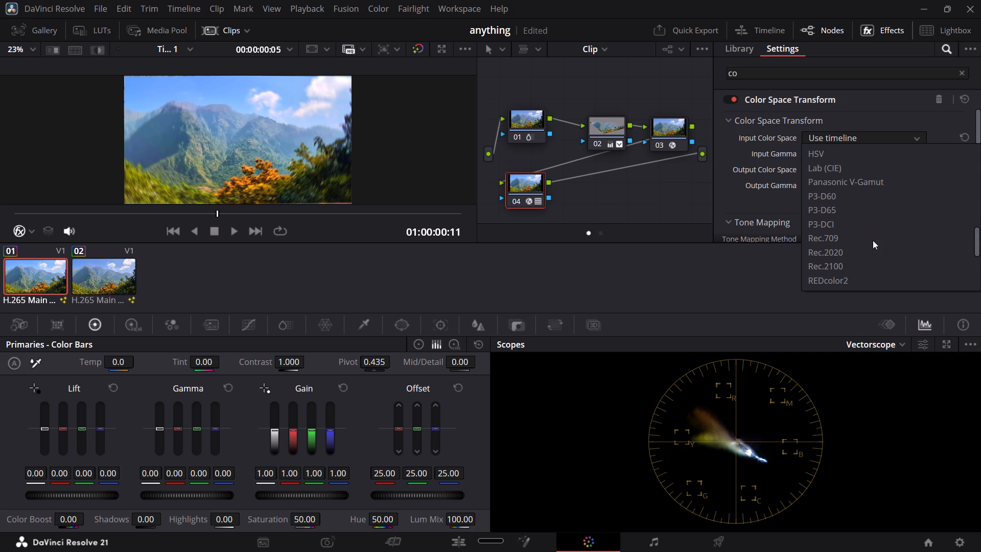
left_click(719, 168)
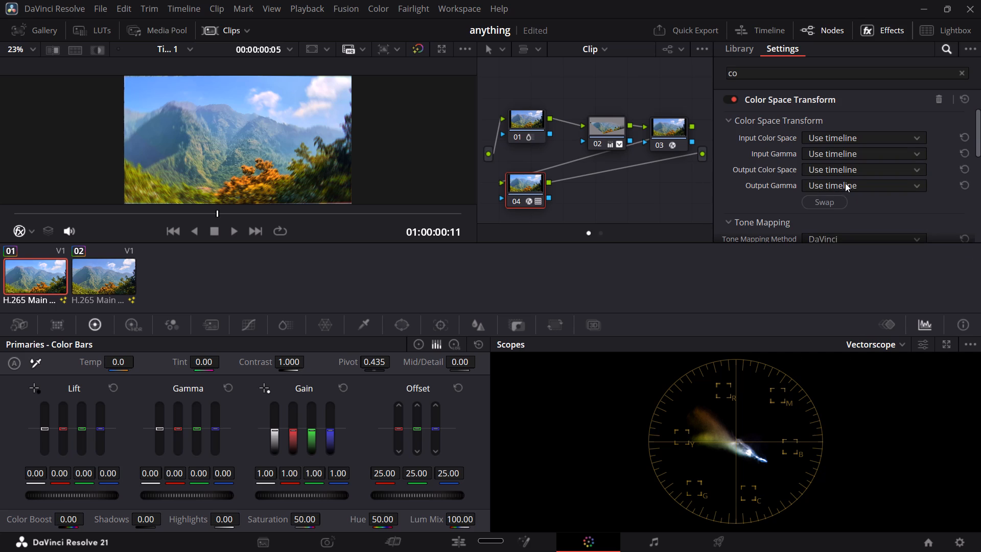
Set both the Output Color Space and the Output Gamma of node 04's Color Space Transform to Rec.709.
left_click(857, 172)
scroll(838, 242, "down", 2)
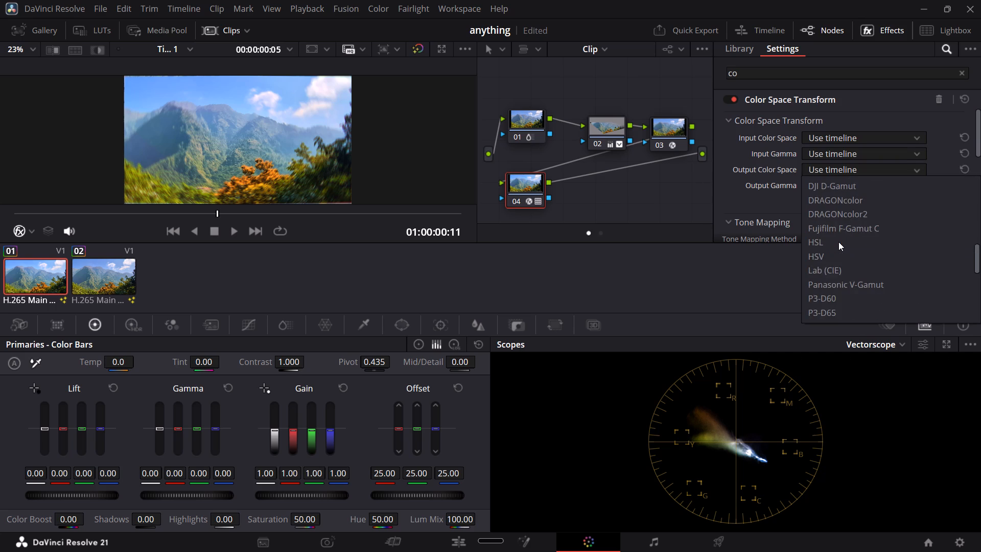
scroll(838, 242, "down", 2)
left_click(836, 268)
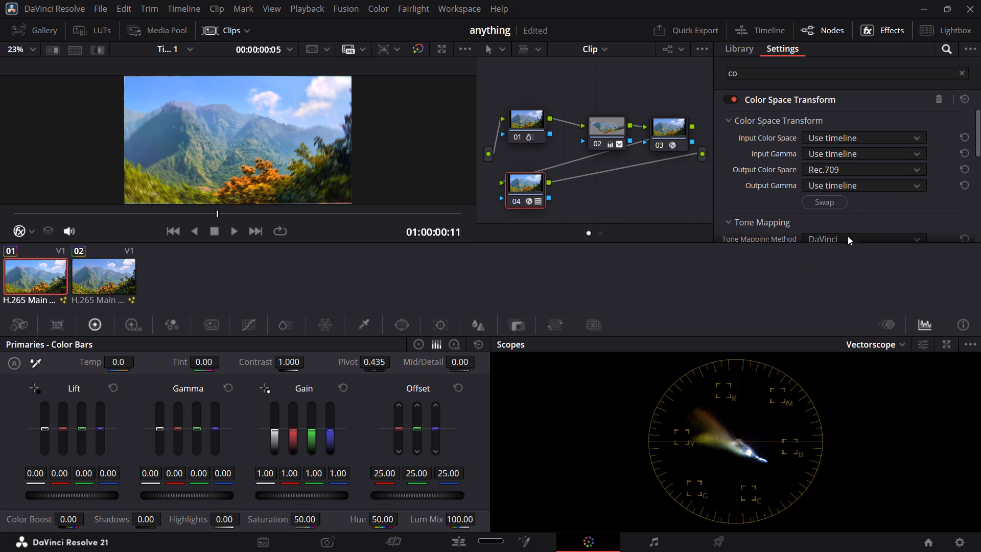
left_click(872, 187)
scroll(860, 261, "down", 3)
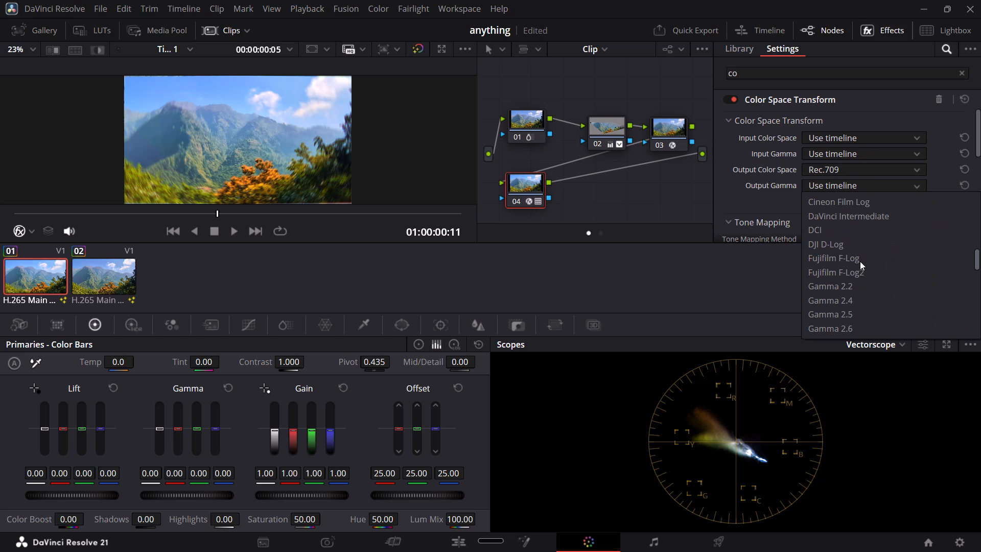
scroll(860, 261, "down", 2)
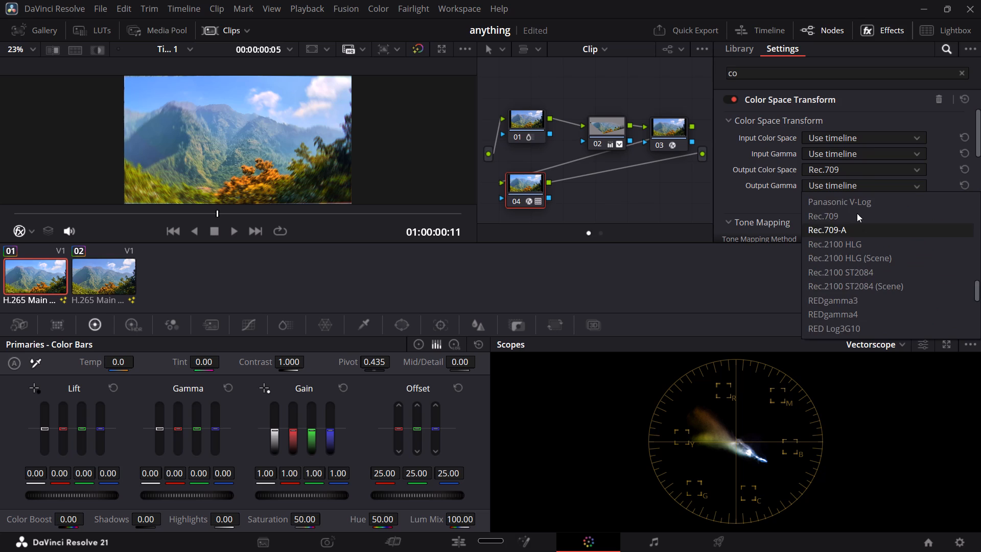
left_click(856, 211)
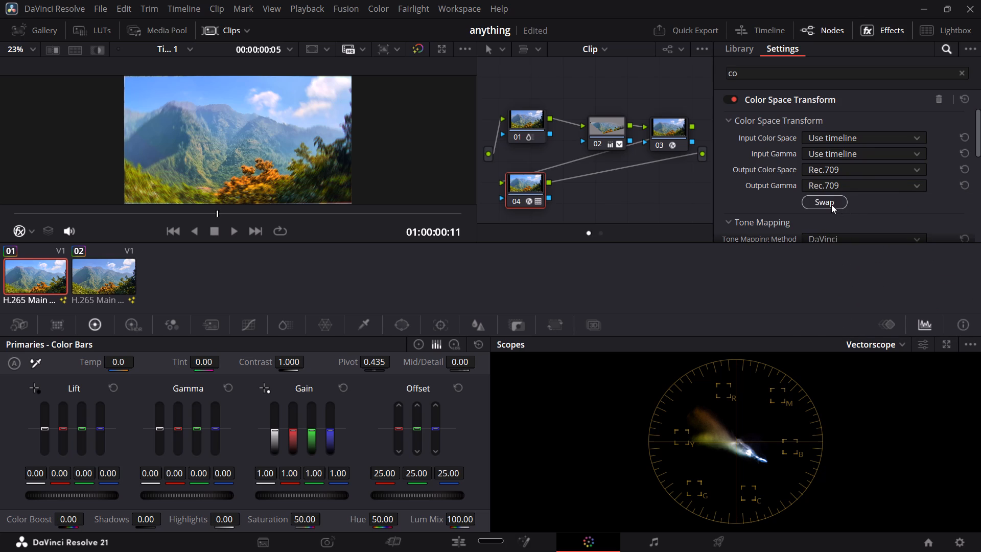
Choose DaVinci as the Tone Mapping Method of the Color Space Transform.
scroll(831, 204, "down", 1)
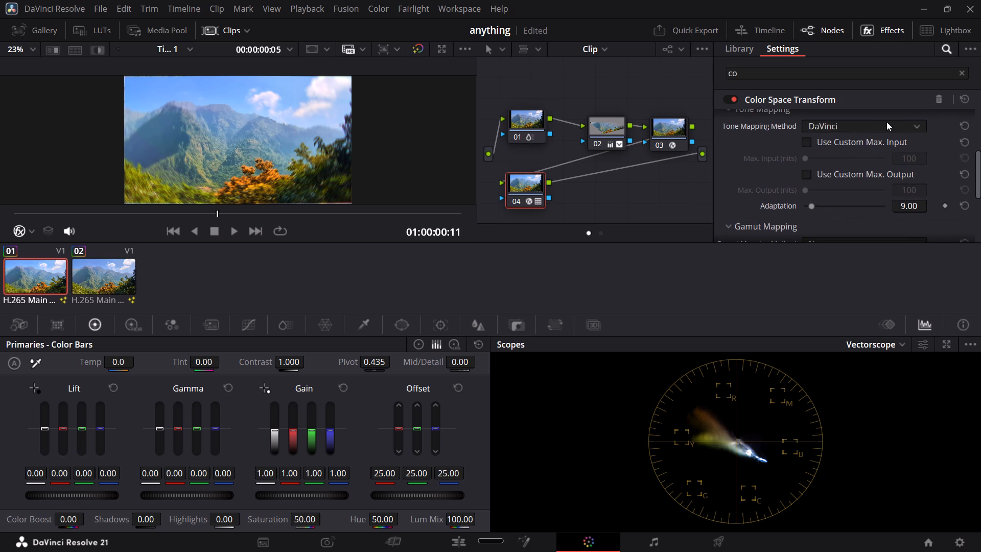
left_click(887, 123)
left_click(847, 196)
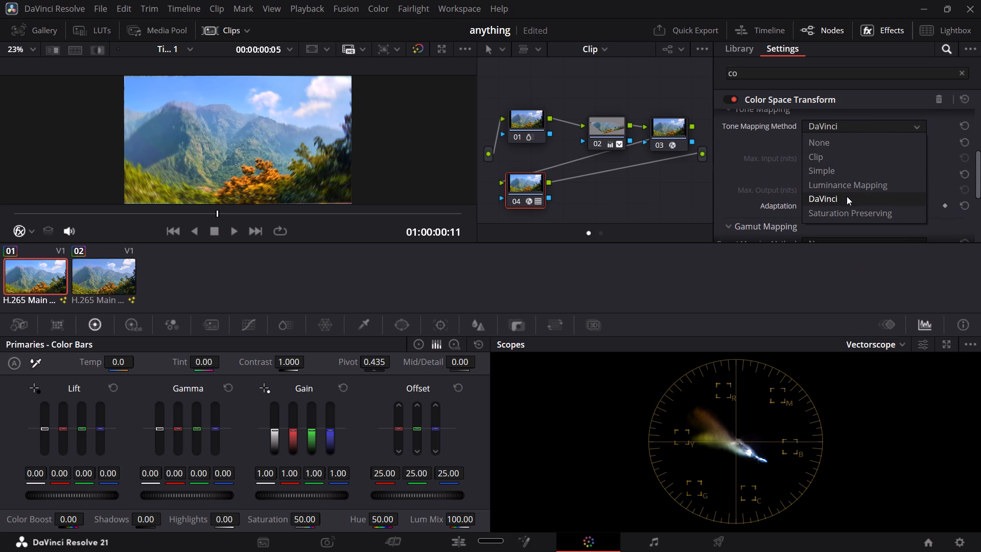
Enable Use Custom Max. Input for the tone mapping and lower Max. Input to 48 nits.
double_click(809, 144)
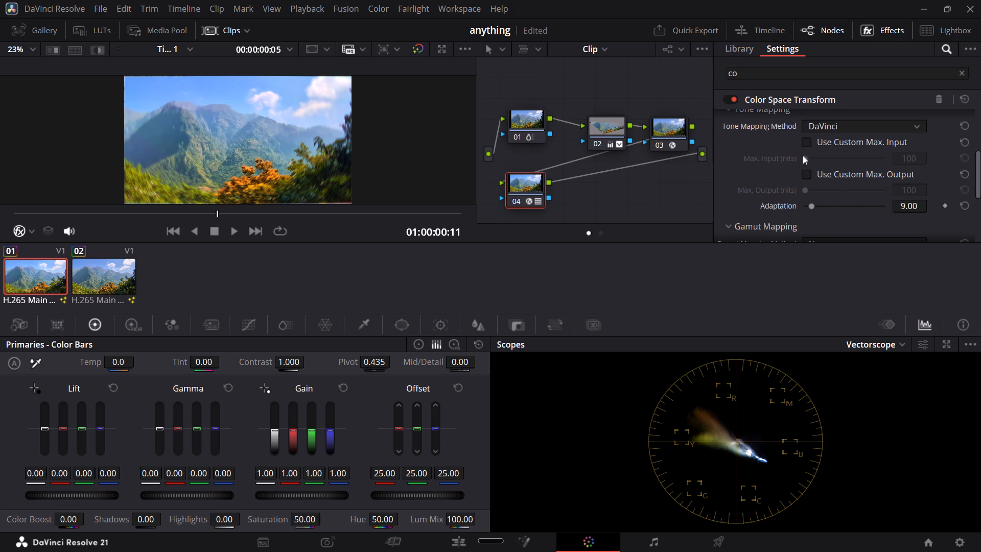
left_click(805, 135)
left_click(805, 141)
left_click_drag(806, 159, 791, 155)
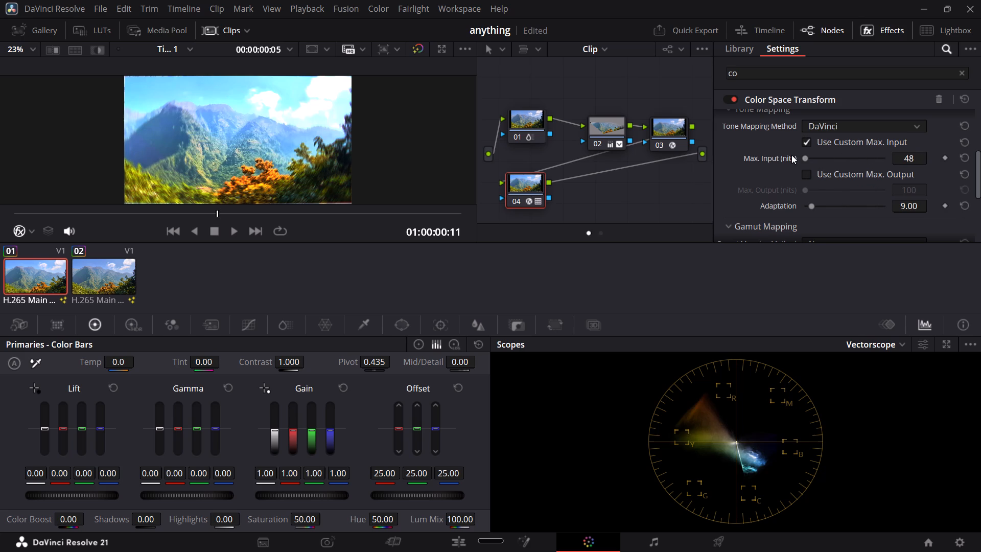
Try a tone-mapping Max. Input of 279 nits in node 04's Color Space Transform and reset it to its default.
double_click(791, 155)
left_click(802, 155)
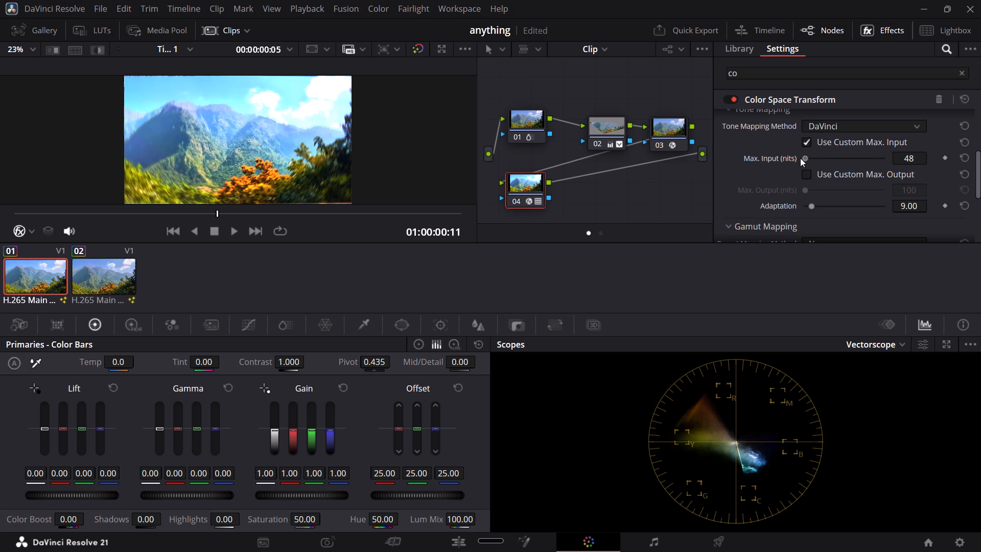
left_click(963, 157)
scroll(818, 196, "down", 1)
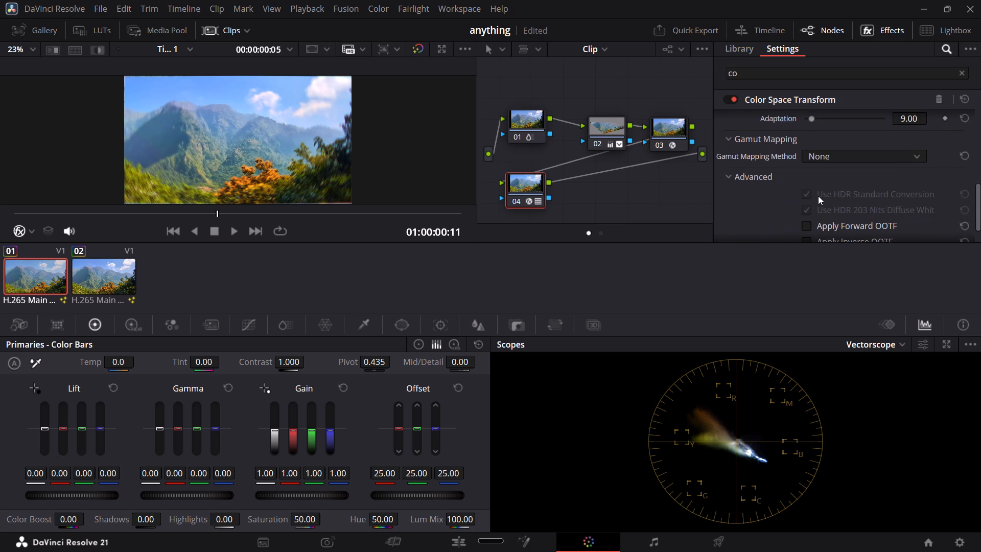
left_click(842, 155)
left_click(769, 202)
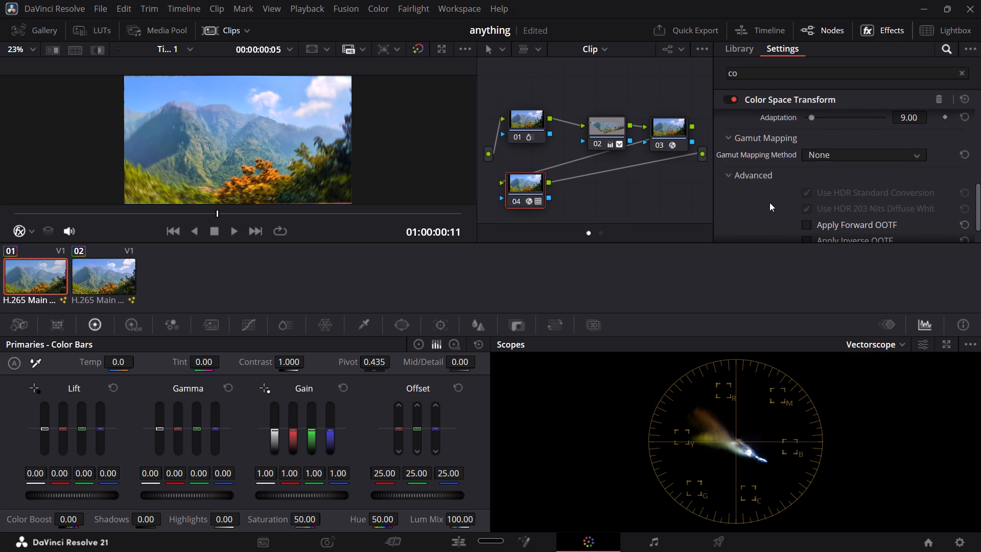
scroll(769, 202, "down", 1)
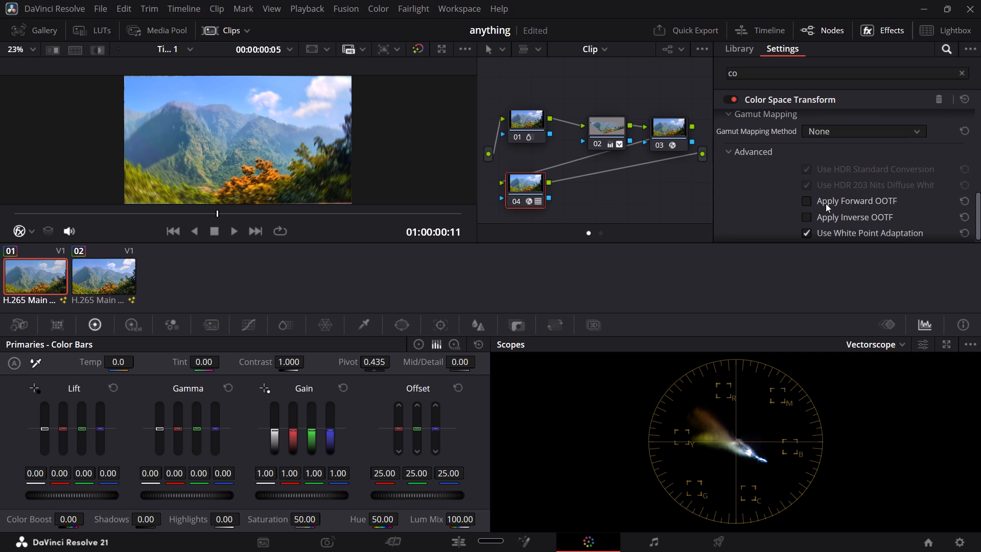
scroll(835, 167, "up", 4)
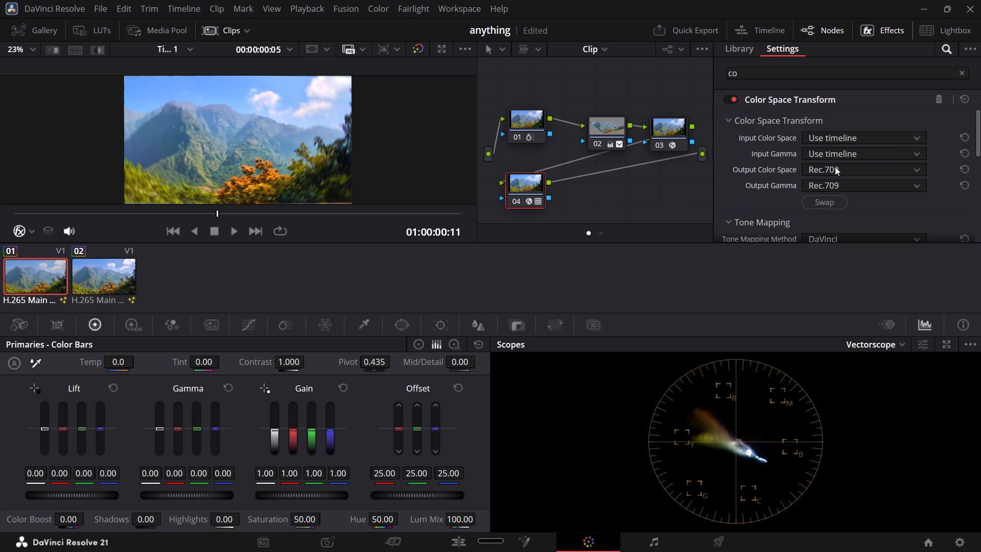
Delete the Color Space Transform effect from node 04.
left_click(939, 98)
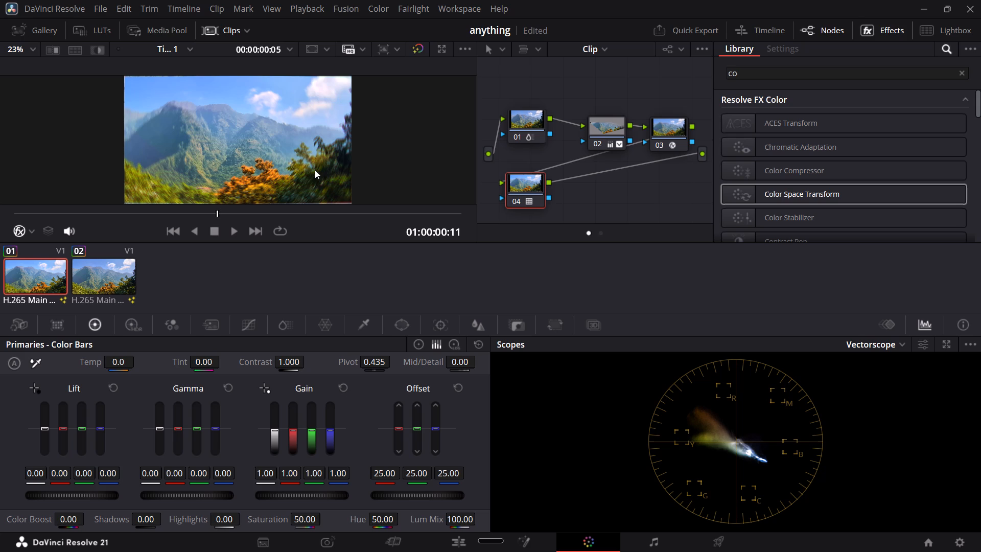
Raise the Smooth Strength of node 03's Radial Blur to 0.364.
left_click(674, 129)
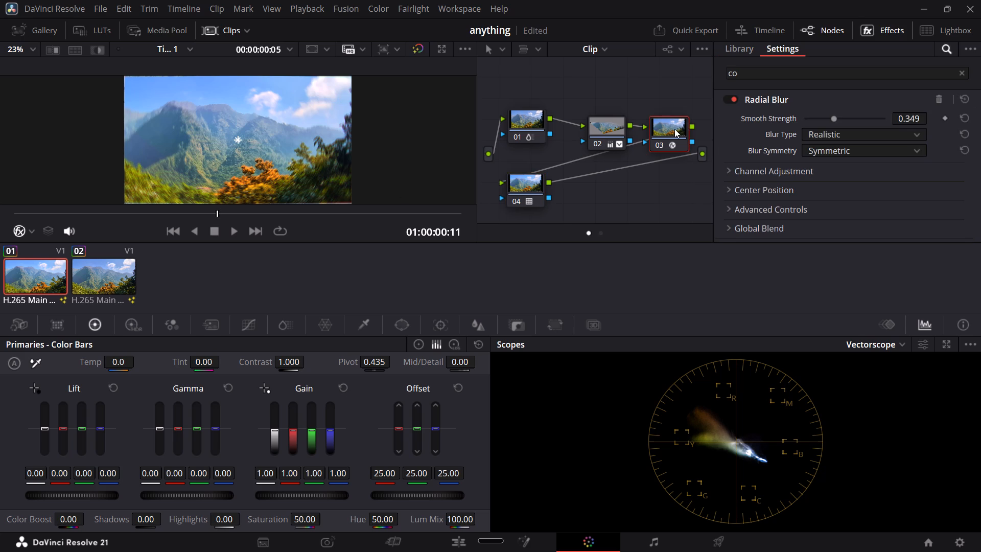
left_click(834, 119)
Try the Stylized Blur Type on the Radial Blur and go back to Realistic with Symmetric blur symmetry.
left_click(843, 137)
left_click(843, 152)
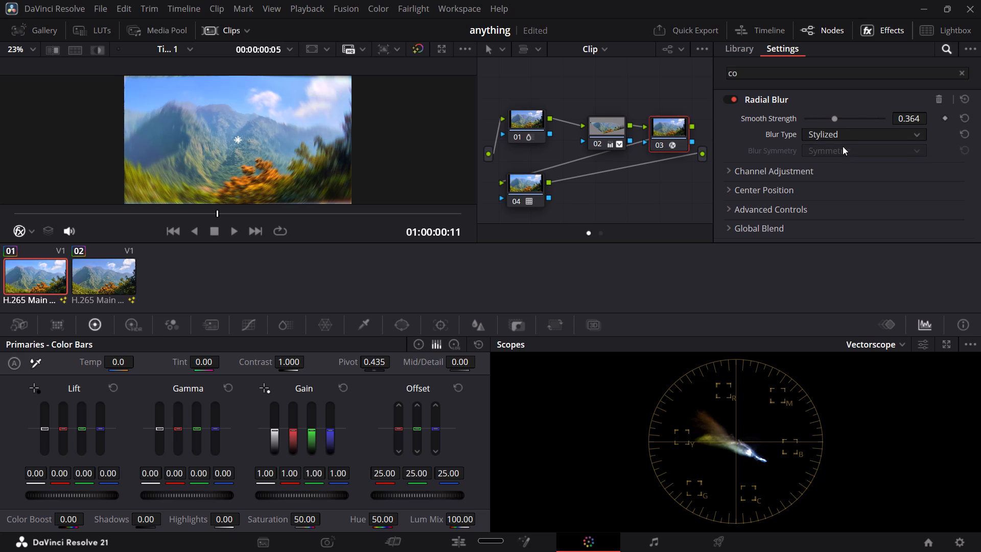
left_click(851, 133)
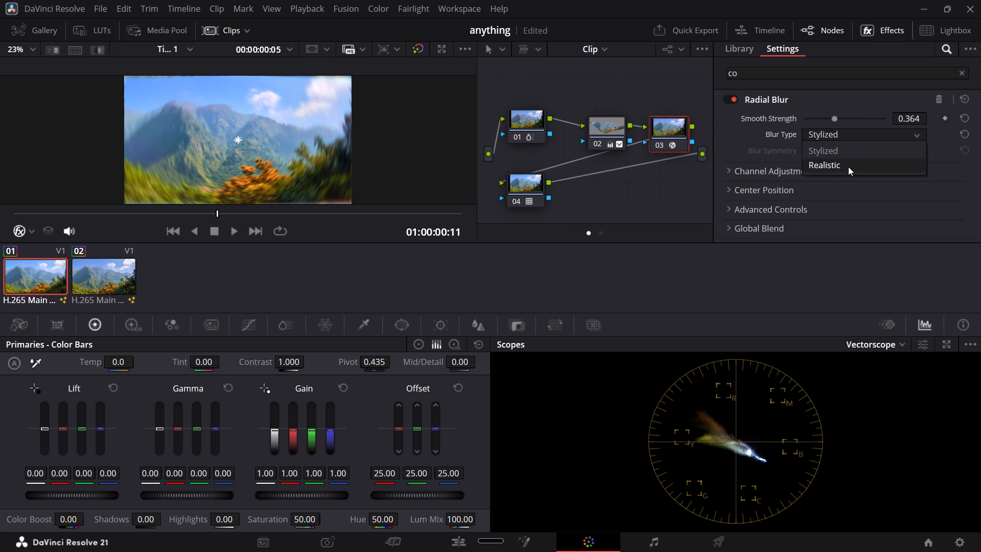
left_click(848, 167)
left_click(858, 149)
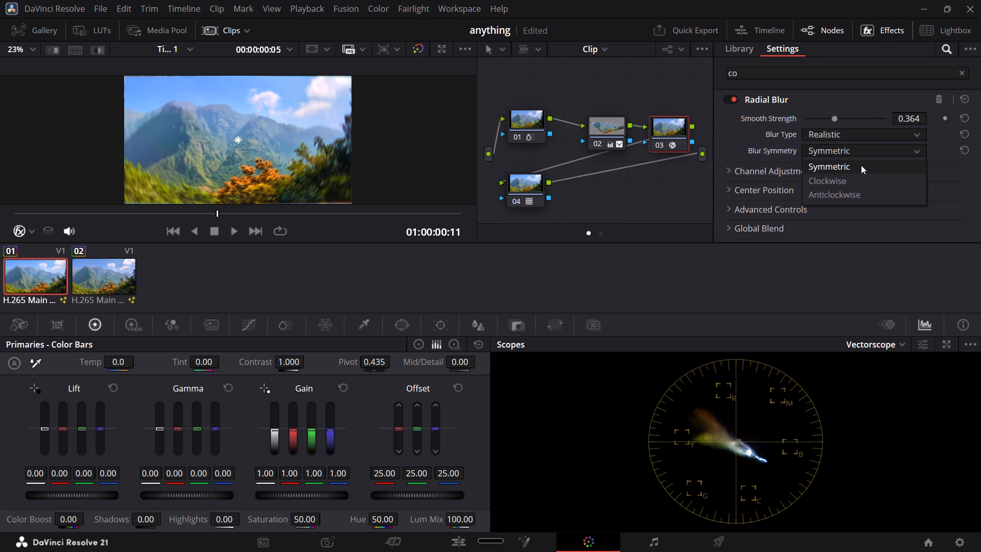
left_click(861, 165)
Raise the Blue channel adjustment of node 03's Radial Blur to 1.612.
left_click(778, 170)
scroll(785, 204, "down", 1)
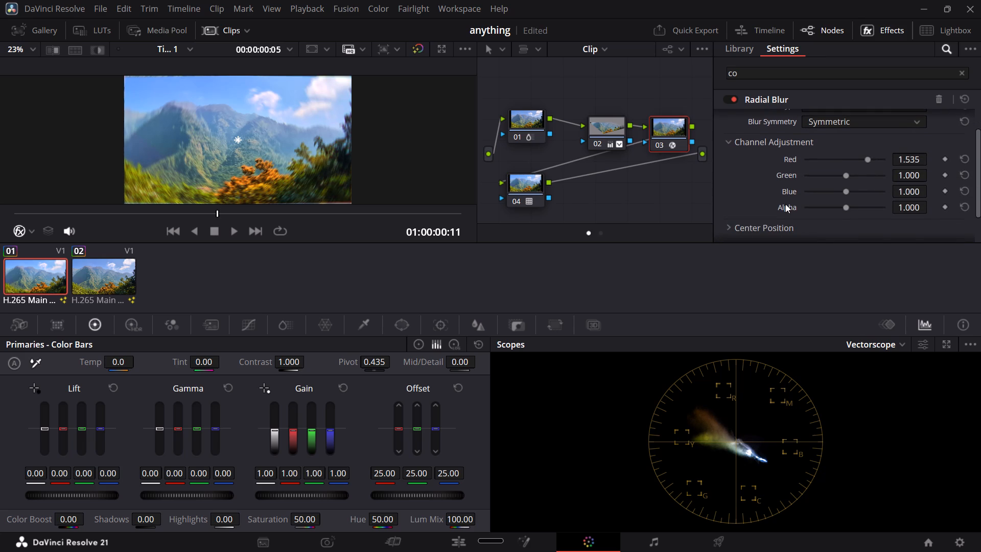
left_click_drag(848, 190, 898, 187)
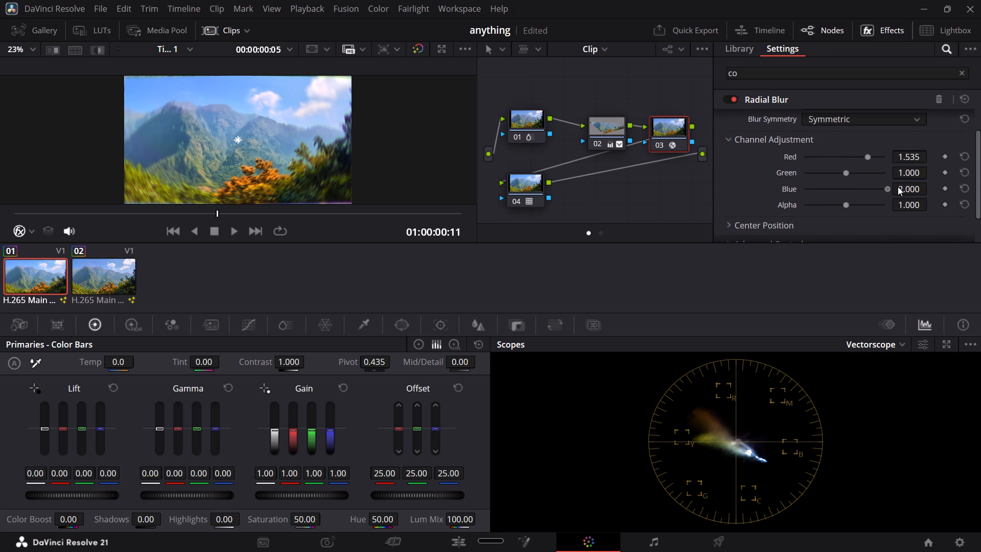
left_click_drag(898, 187, 844, 181)
left_click_drag(860, 186, 872, 187)
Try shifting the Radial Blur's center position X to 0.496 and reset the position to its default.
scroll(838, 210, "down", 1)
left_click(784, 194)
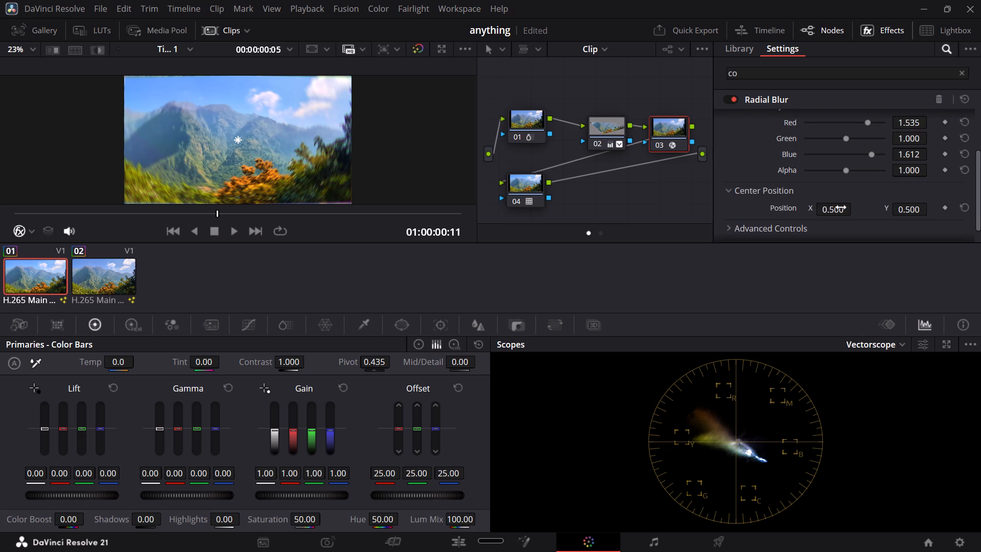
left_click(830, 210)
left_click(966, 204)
Set the Radial Blur's Quality to Better in its advanced controls.
scroll(918, 214, "down", 1)
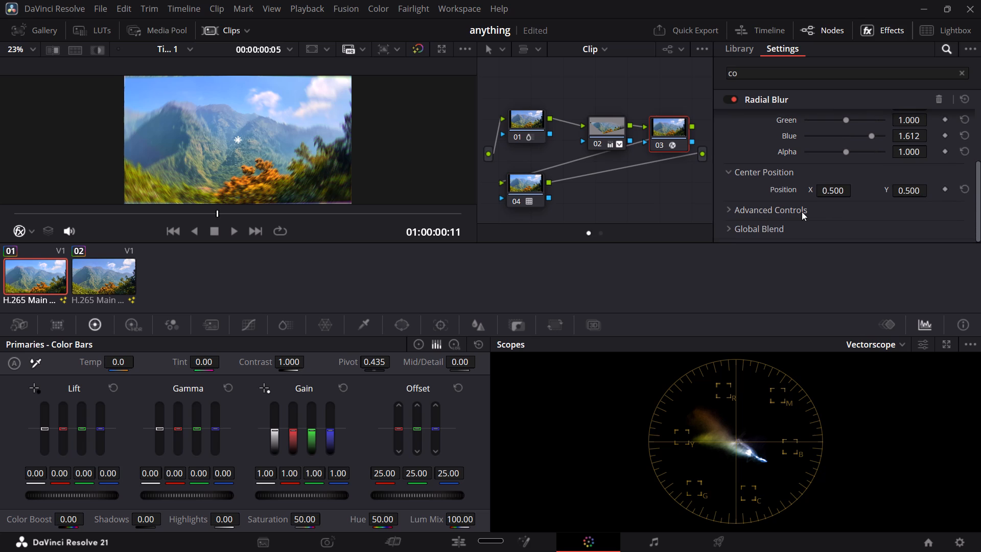
left_click(800, 212)
scroll(799, 210, "down", 1)
left_click(833, 182)
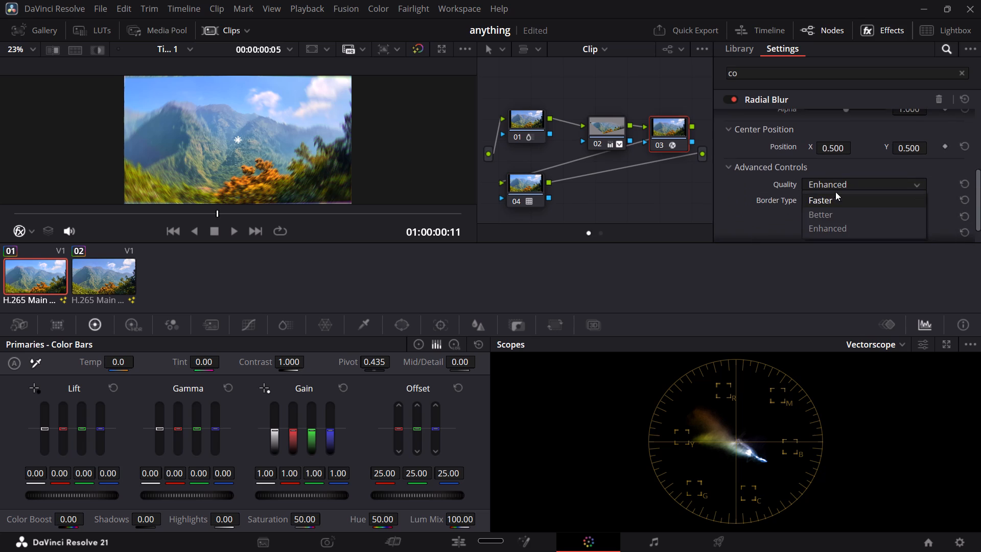
left_click(836, 216)
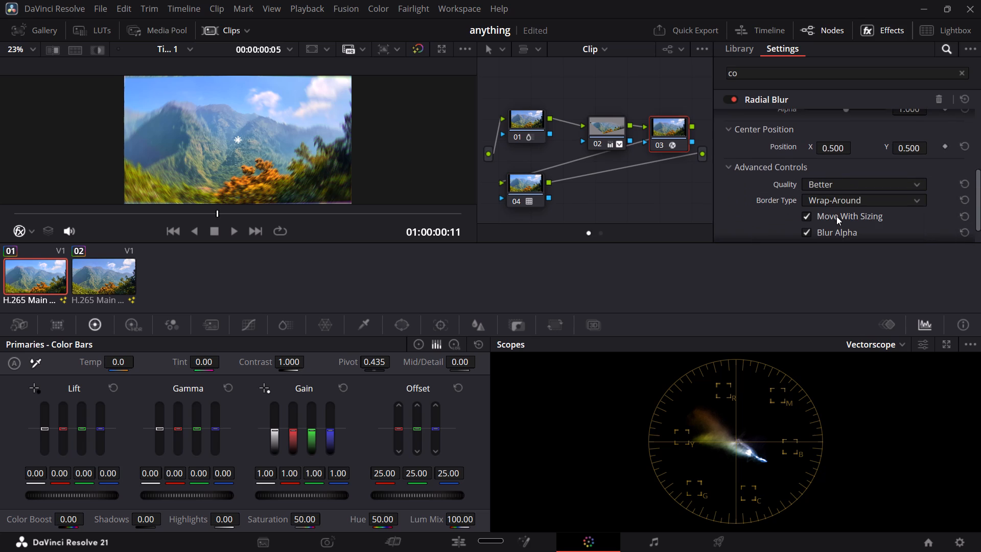
Try Reflect as the Radial Blur's Border Type and settle on Replicate.
scroll(836, 216, "down", 1)
left_click(851, 179)
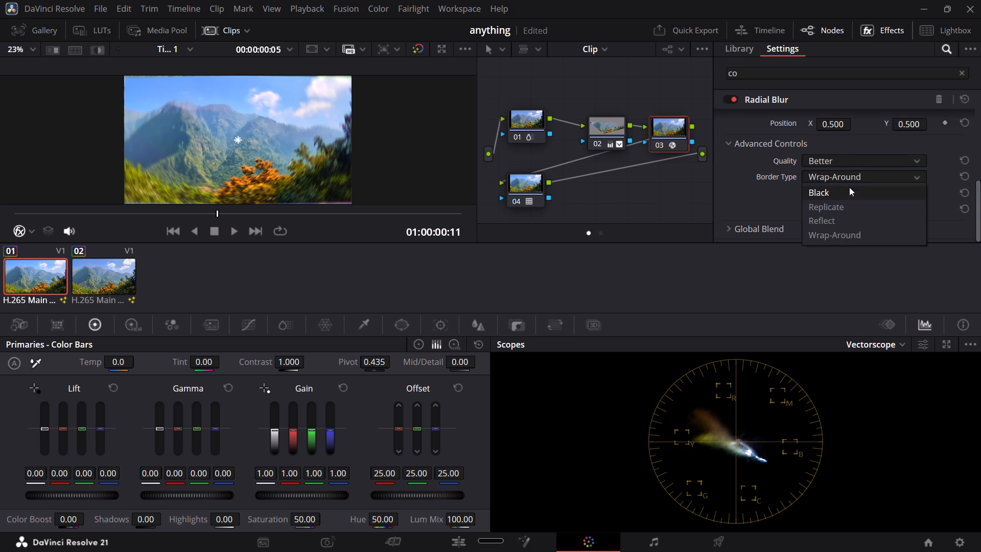
left_click(845, 220)
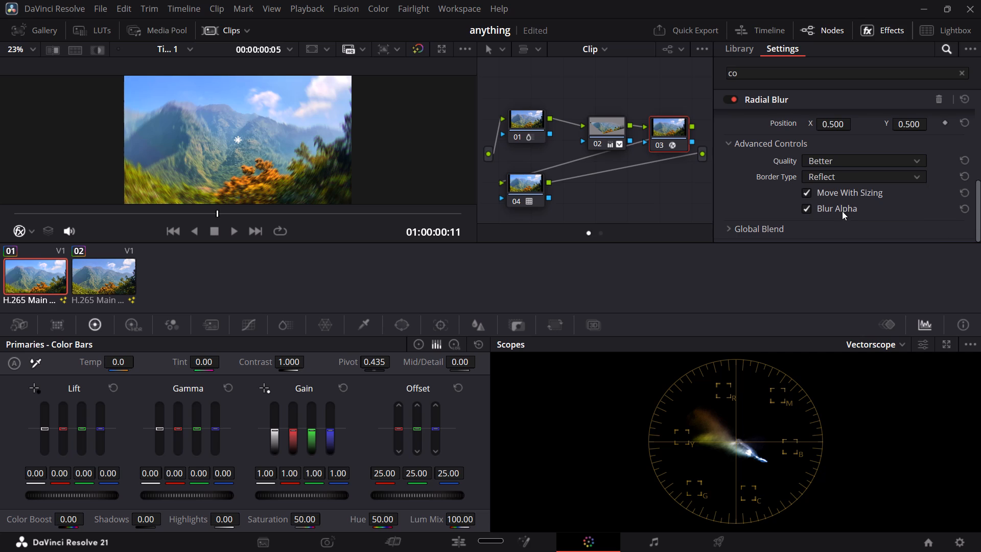
left_click(851, 175)
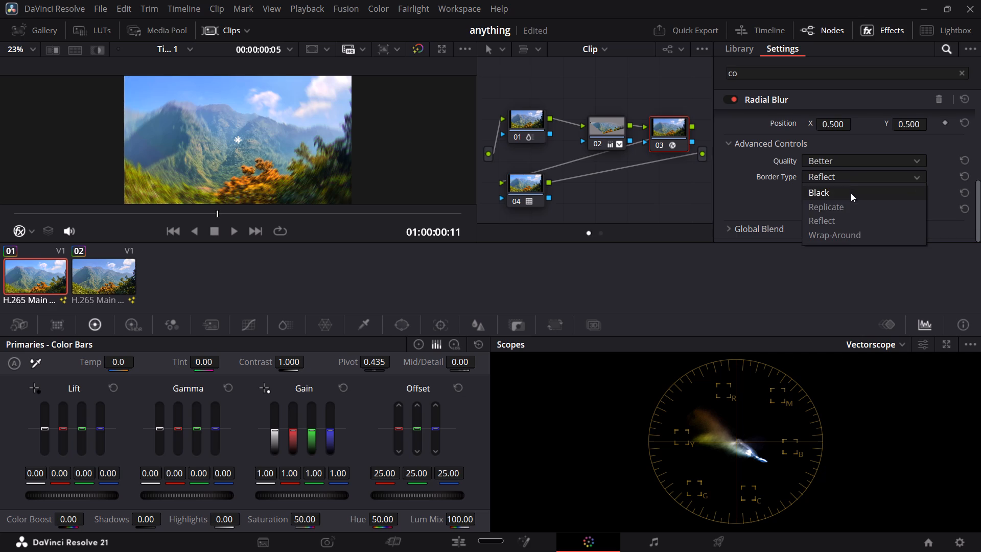
left_click(849, 202)
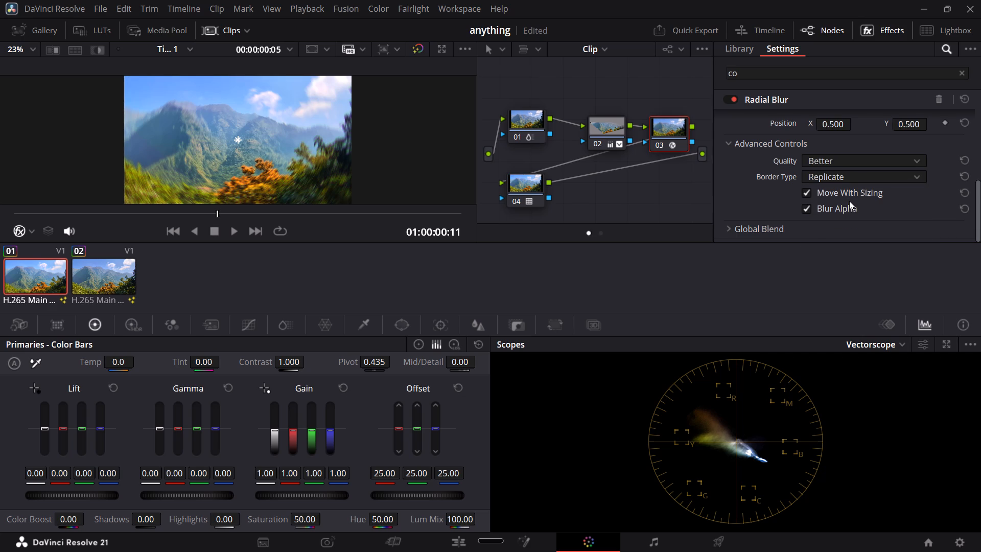
Lower the Global Blend of node 03's Radial Blur to 0.597.
scroll(840, 208, "down", 1)
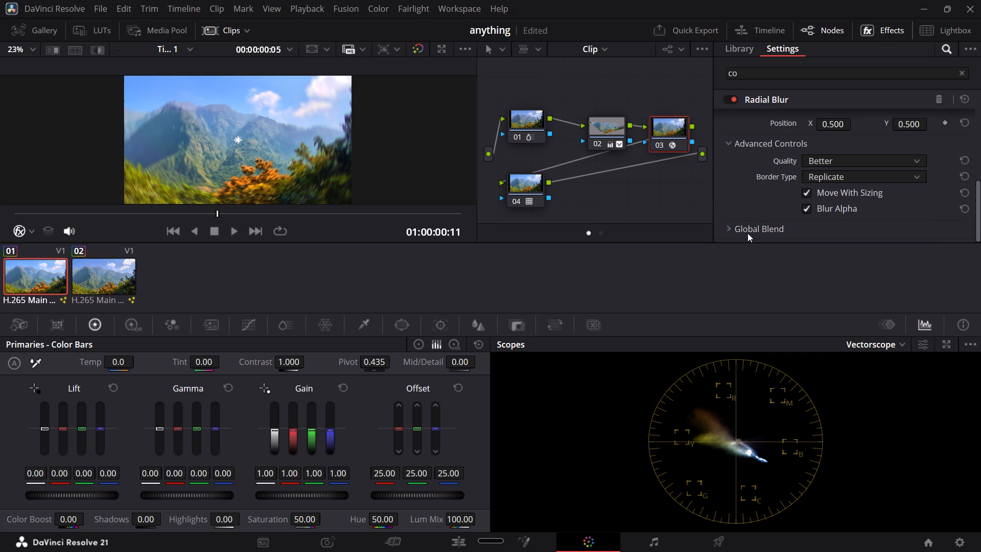
left_click(748, 233)
scroll(768, 229, "down", 1)
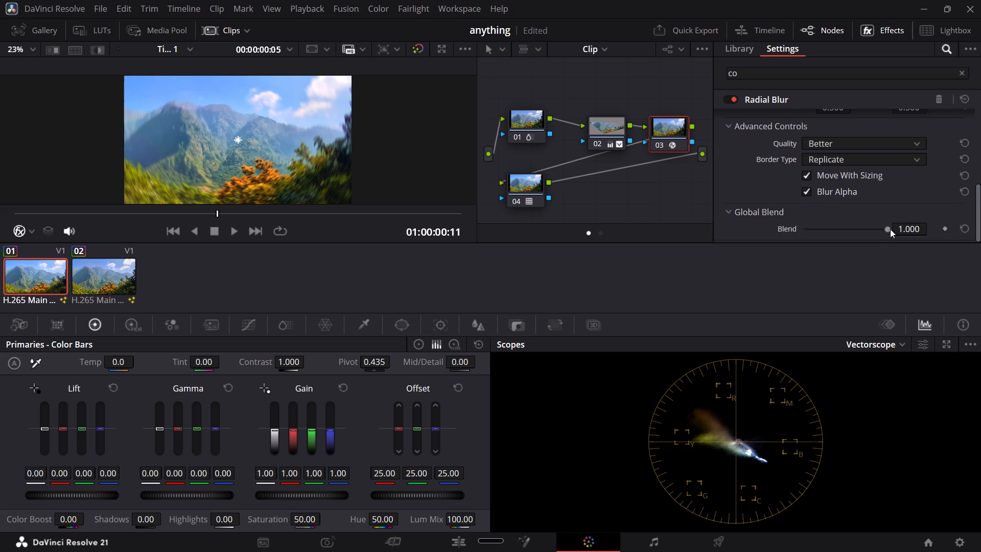
left_click_drag(887, 228, 865, 235)
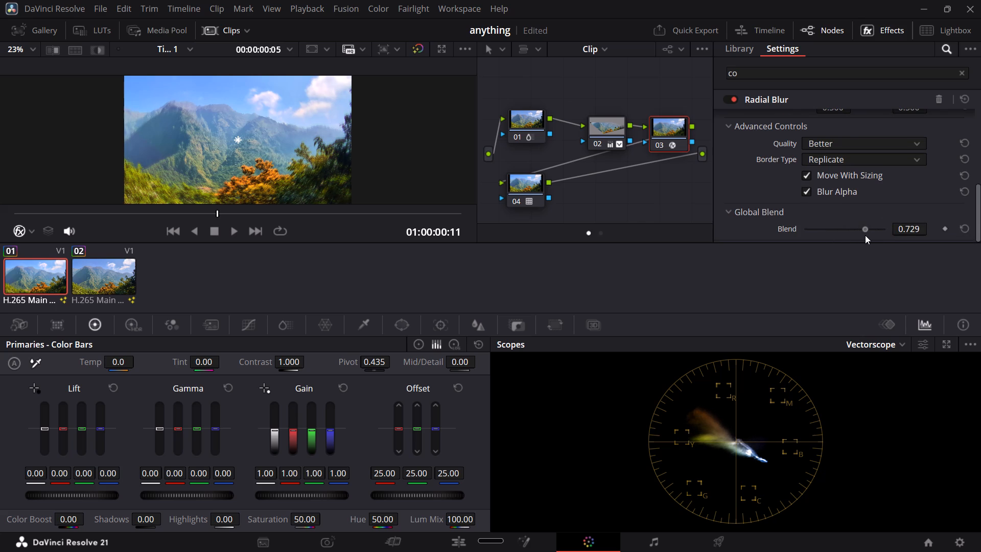
left_click_drag(865, 235, 857, 235)
left_click_drag(857, 235, 854, 237)
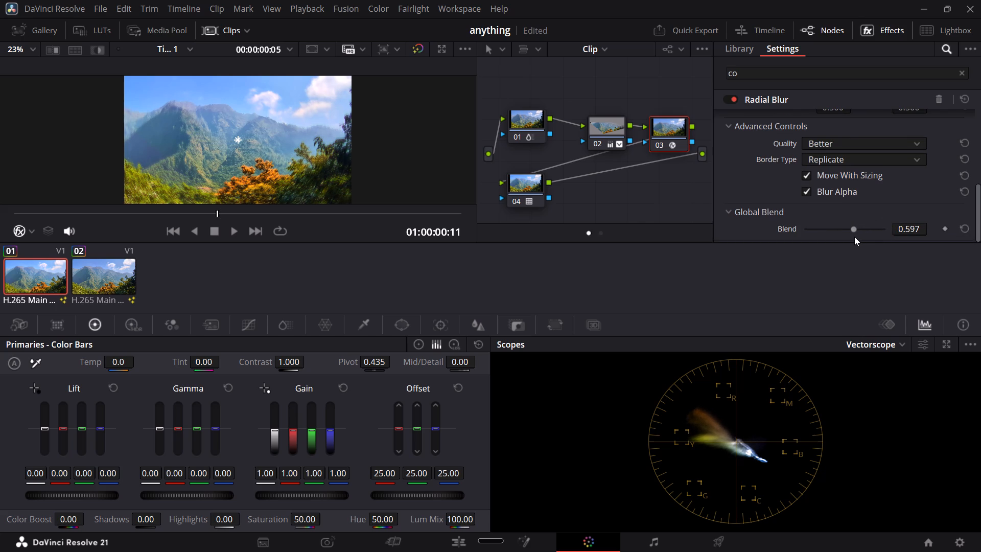
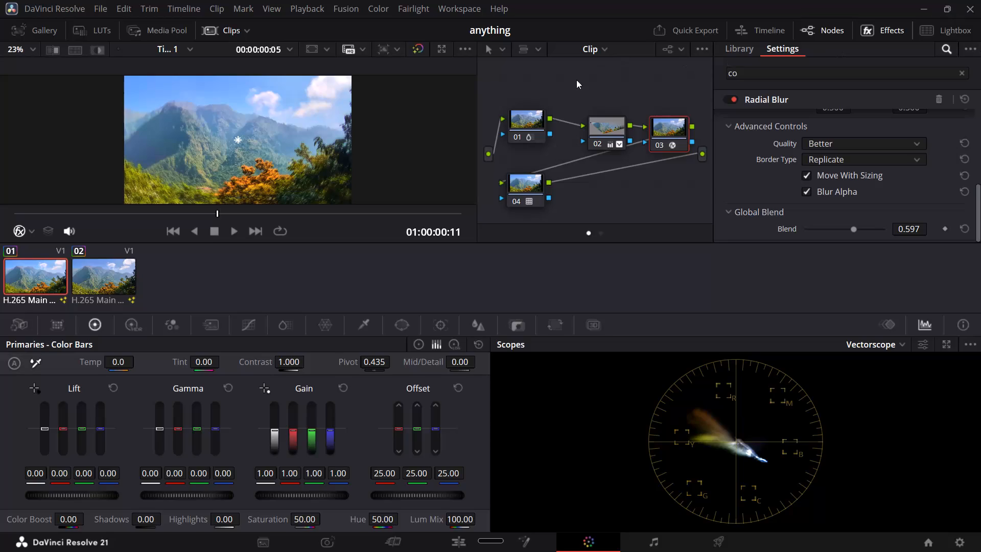
Rearrange nodes 01 to 04 of the first clip into a zigzag, with 02 and 04 above 01 and 03.
left_click(597, 128)
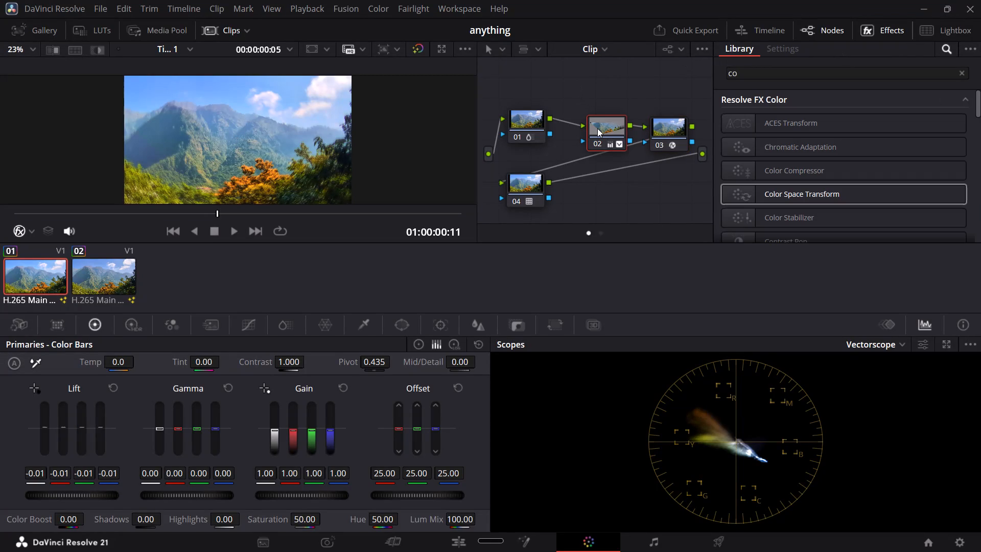
left_click_drag(595, 132, 629, 153)
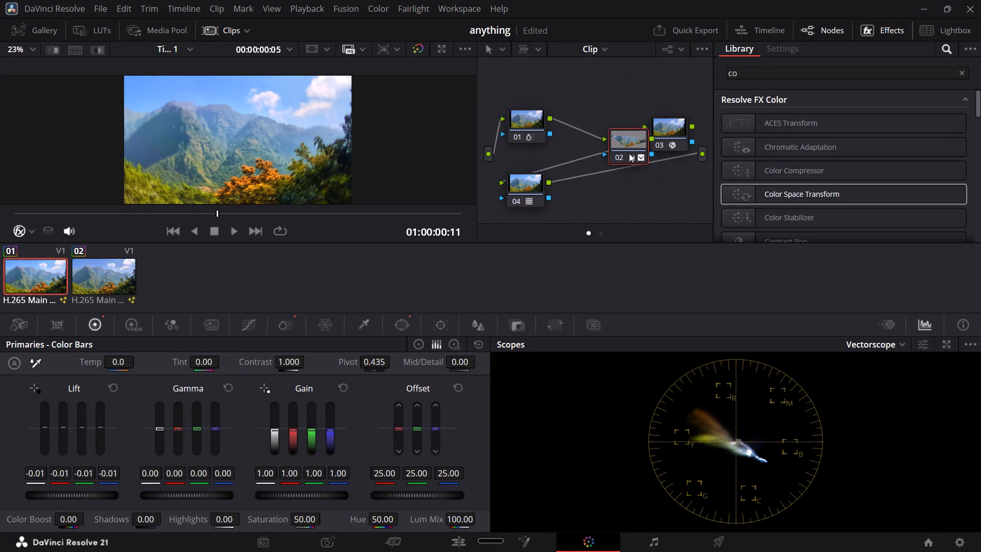
left_click_drag(629, 153, 568, 90)
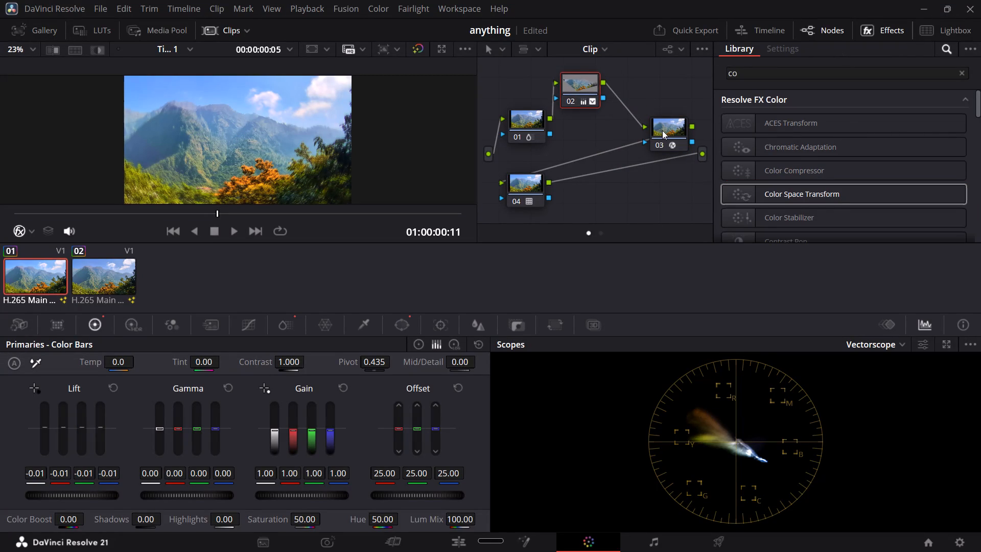
left_click_drag(662, 130, 602, 145)
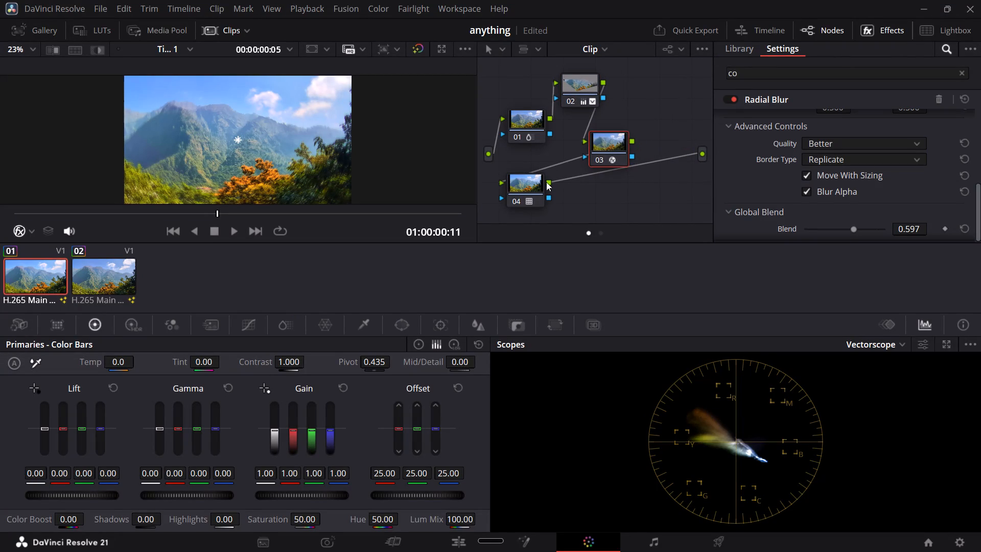
left_click_drag(527, 191, 665, 89)
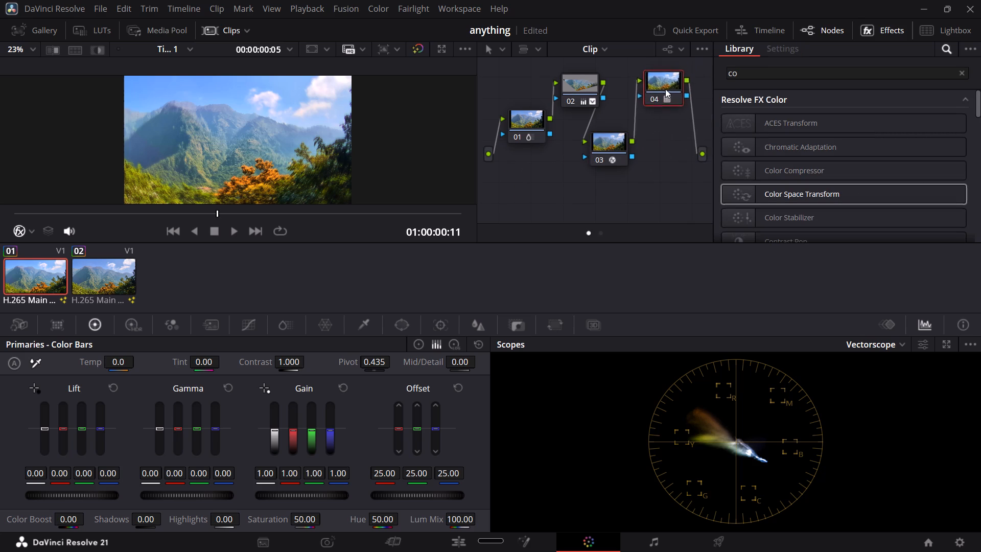
left_click_drag(665, 89, 662, 89)
left_click_drag(581, 97, 560, 91)
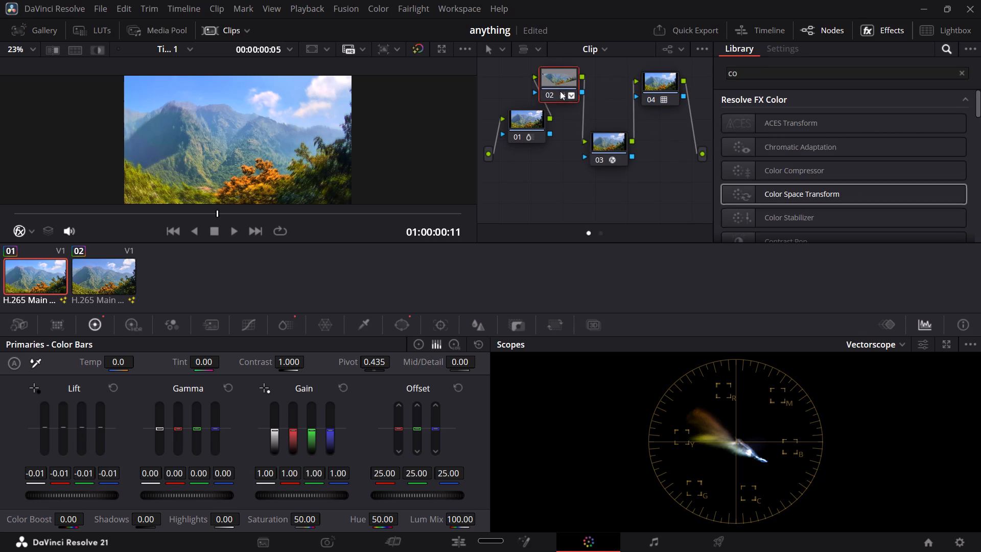
left_click_drag(560, 91, 560, 91)
left_click_drag(517, 125, 500, 159)
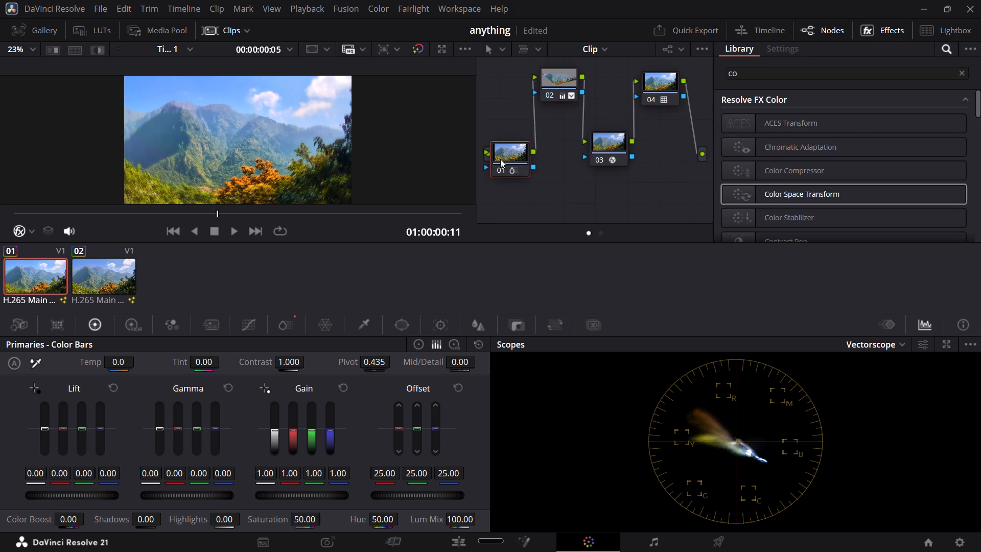
left_click_drag(500, 159, 500, 155)
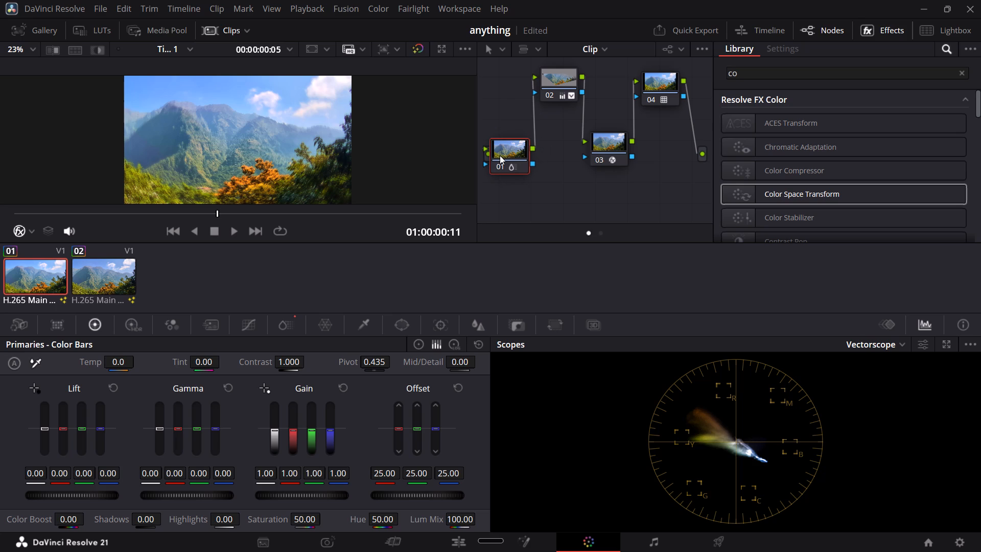
left_click_drag(500, 155, 500, 150)
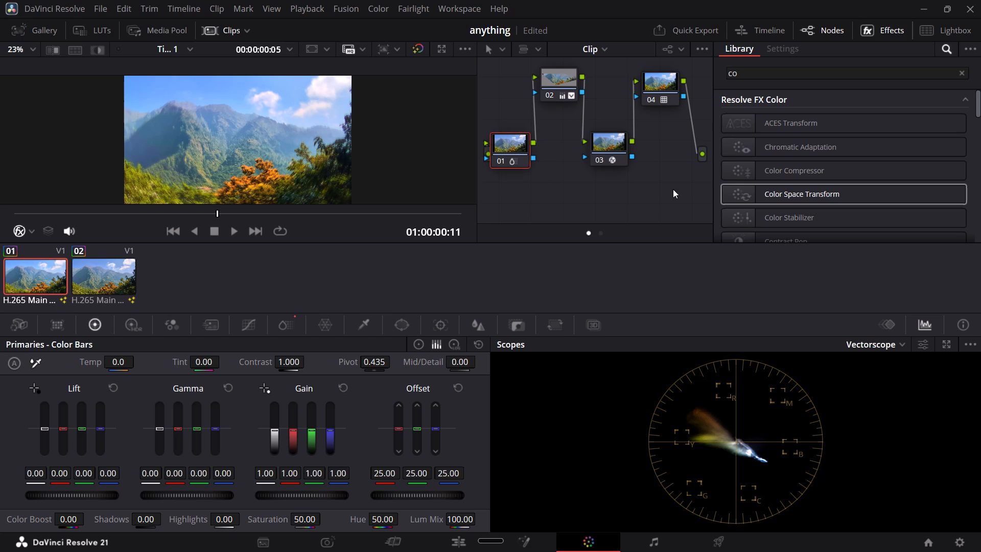
Move the node graph's output node slightly up and farther out from node 04.
scroll(643, 177, "left", 3)
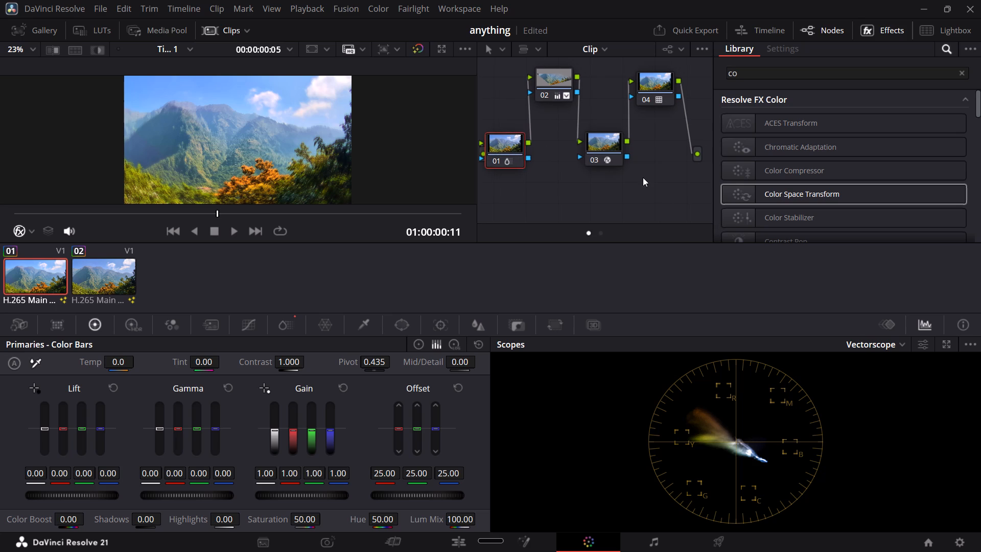
scroll(643, 177, "left", 14)
scroll(643, 177, "right", 15)
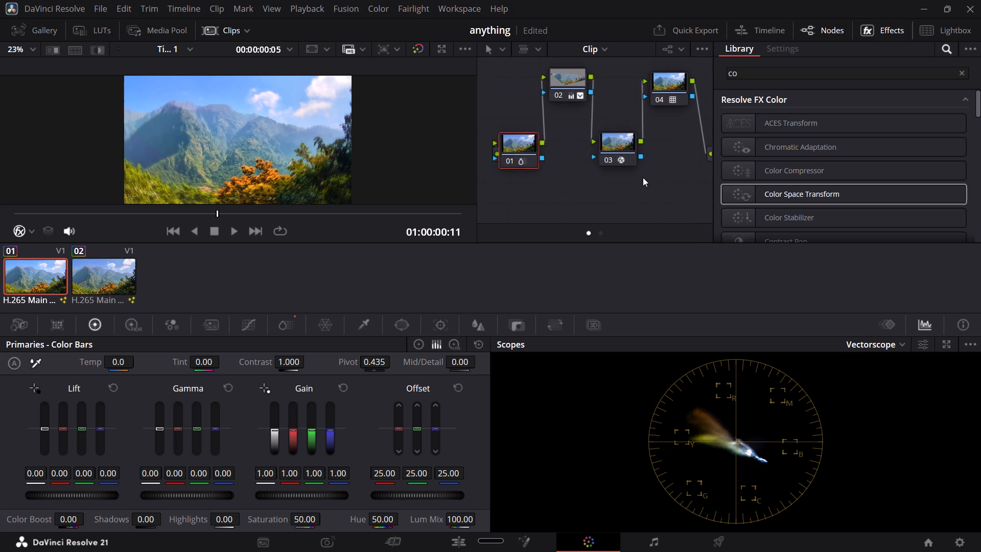
scroll(643, 177, "right", 4)
scroll(643, 177, "left", 19)
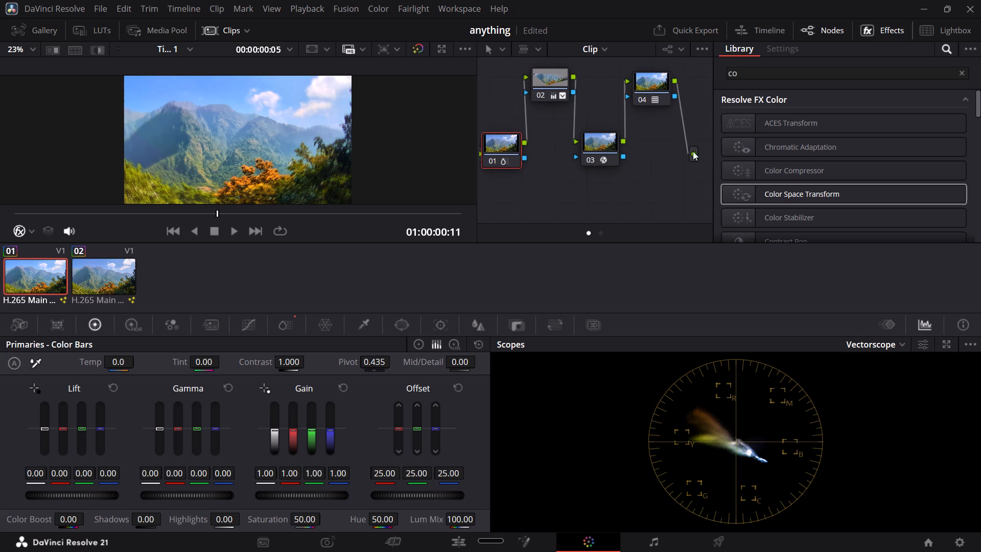
left_click_drag(693, 152, 702, 156)
left_click_drag(690, 160, 702, 141)
Set Mid/Detail to 100.00 on node 02 of the second clip.
left_click(107, 294)
left_click(38, 288)
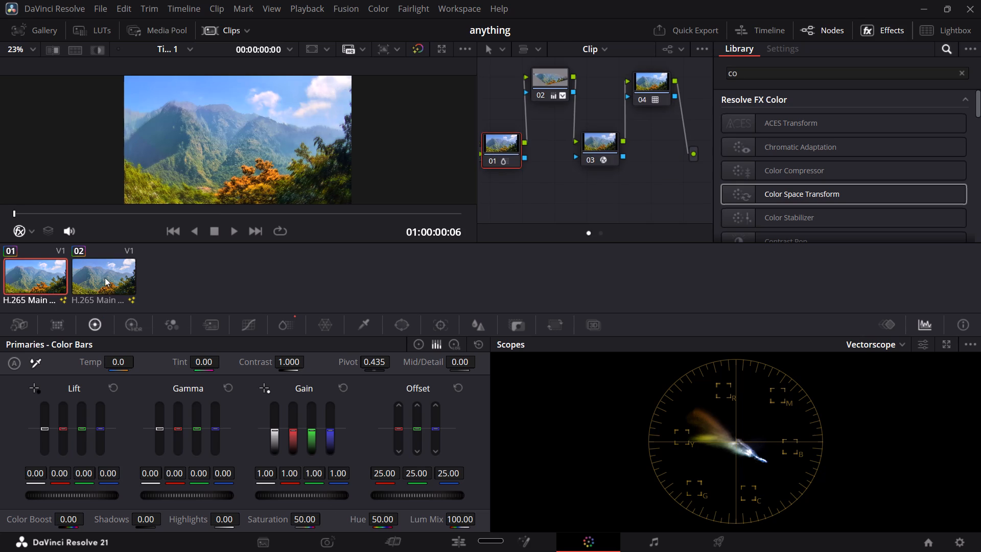
left_click(115, 277)
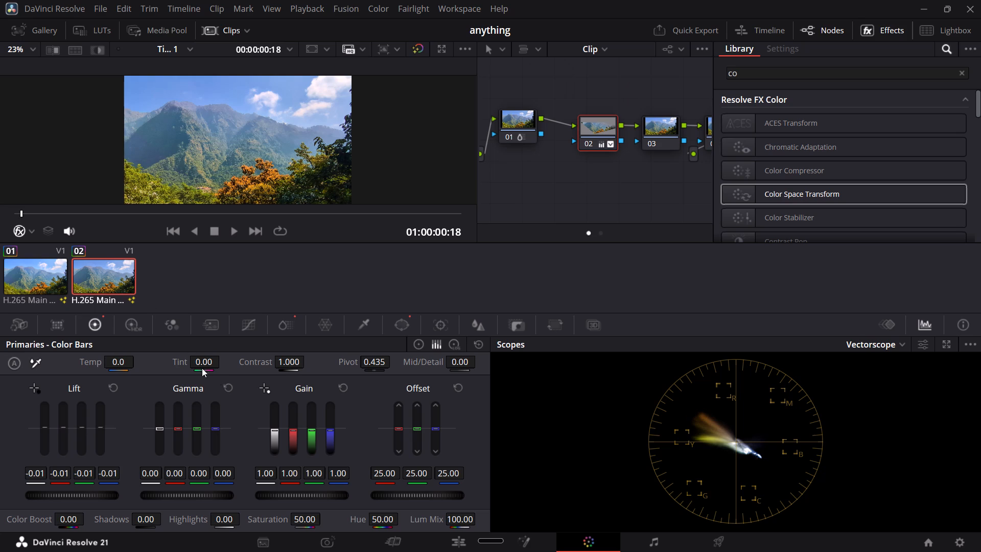
left_click_drag(460, 361, 461, 361)
left_click_drag(461, 361, 923, 298)
left_click_drag(923, 298, 663, 319)
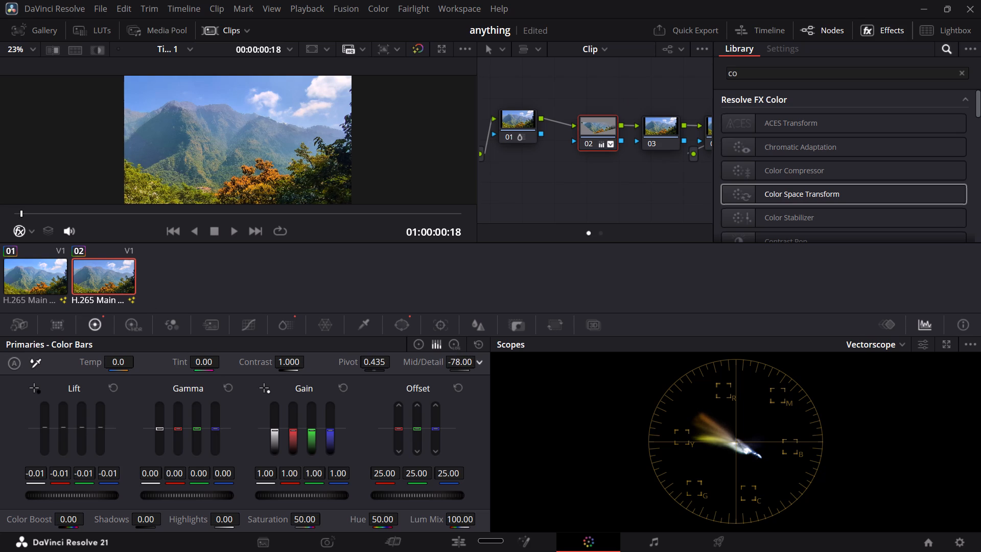
left_click_drag(663, 319, 694, 339)
left_click_drag(694, 339, 881, 354)
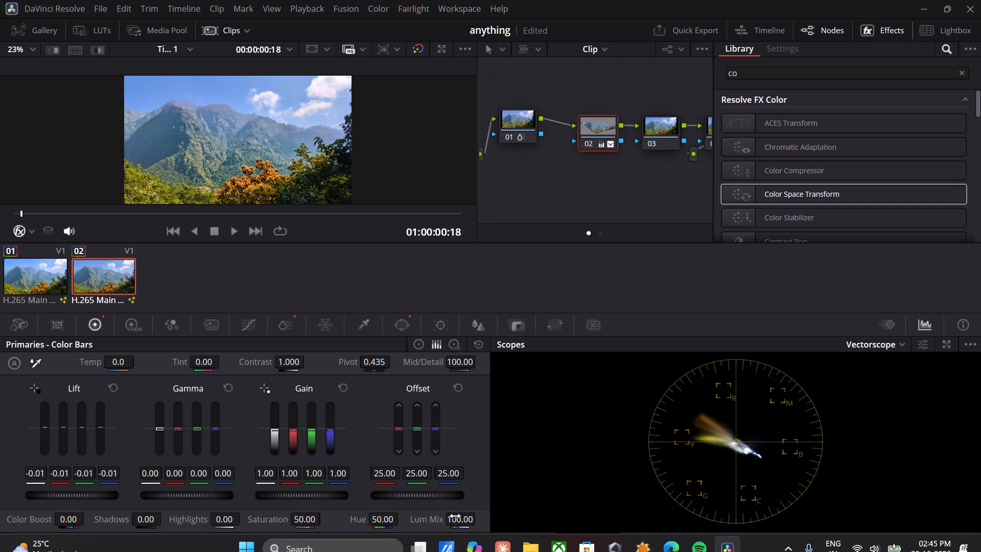
Switch to the Edit page and enlarge the viewer by shrinking the timeline area.
left_click(453, 547)
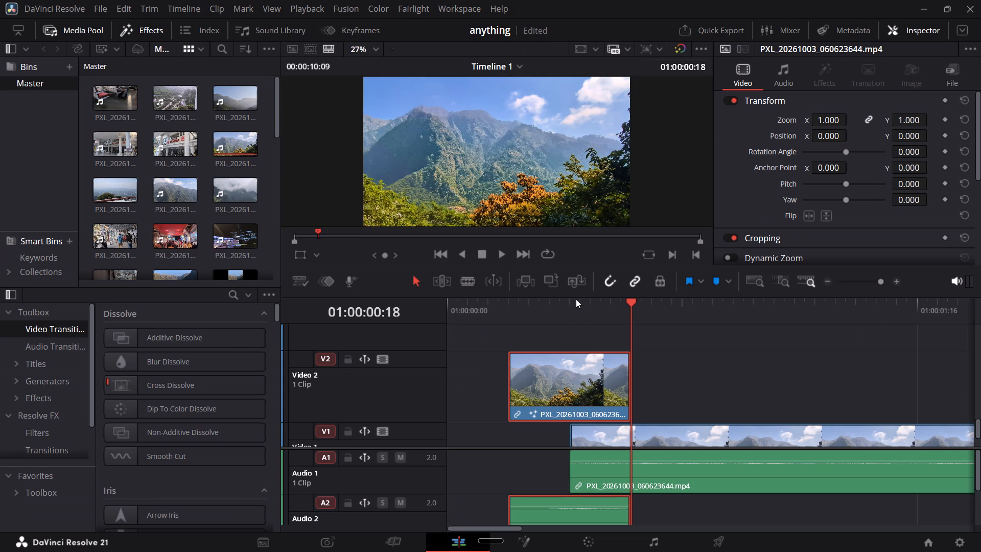
left_click_drag(581, 295, 582, 482)
Play and scrub Timeline 1 across the graded Video 2 clip and the Video 1 clip to compare their looks.
left_click_drag(594, 416, 511, 422)
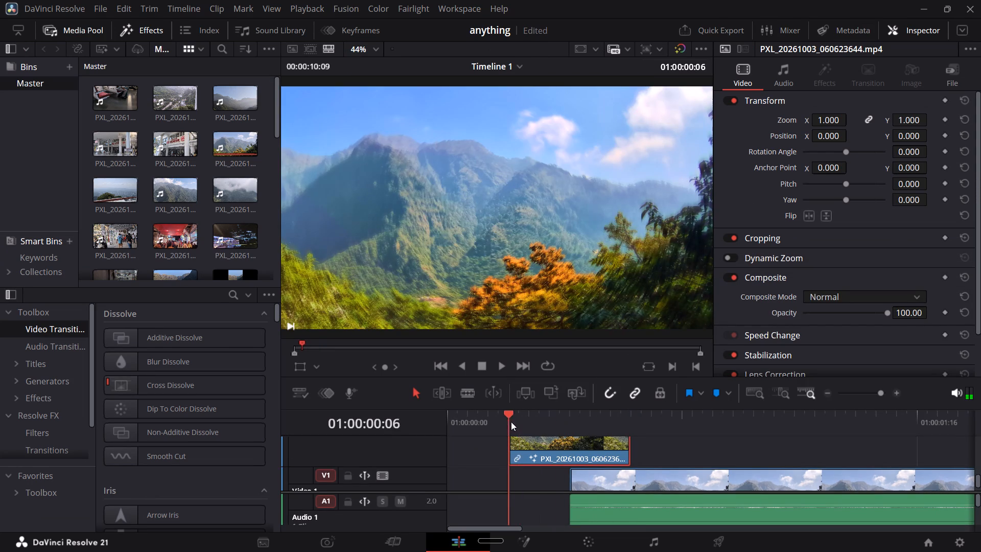
left_click_drag(511, 422, 542, 413)
key("space")
key("space")
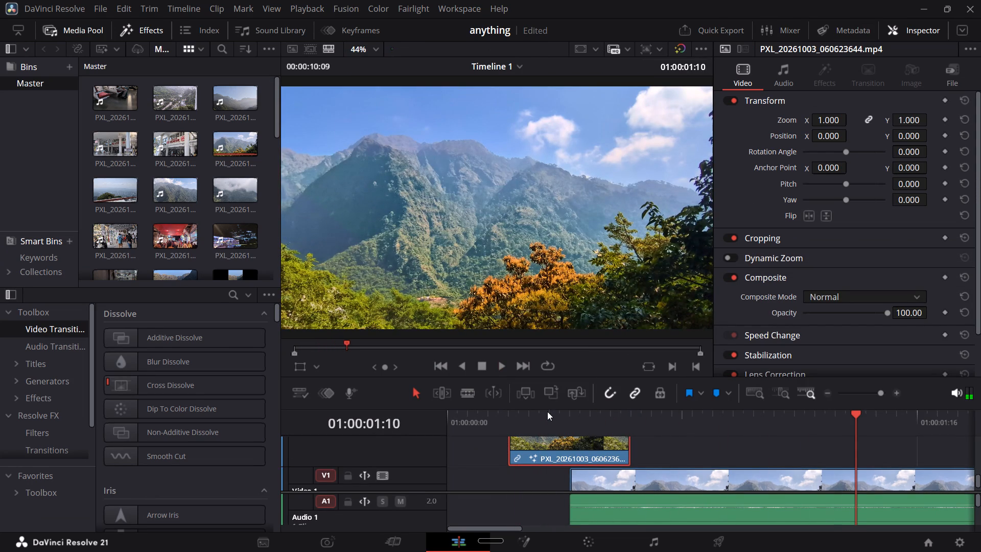
left_click(574, 453)
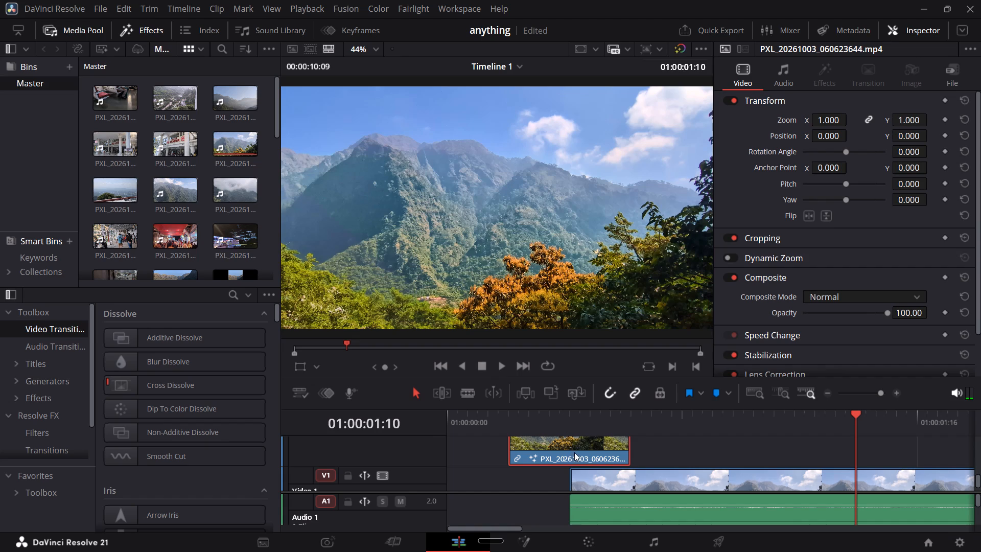
left_click(574, 450)
left_click(581, 402)
left_click(576, 418)
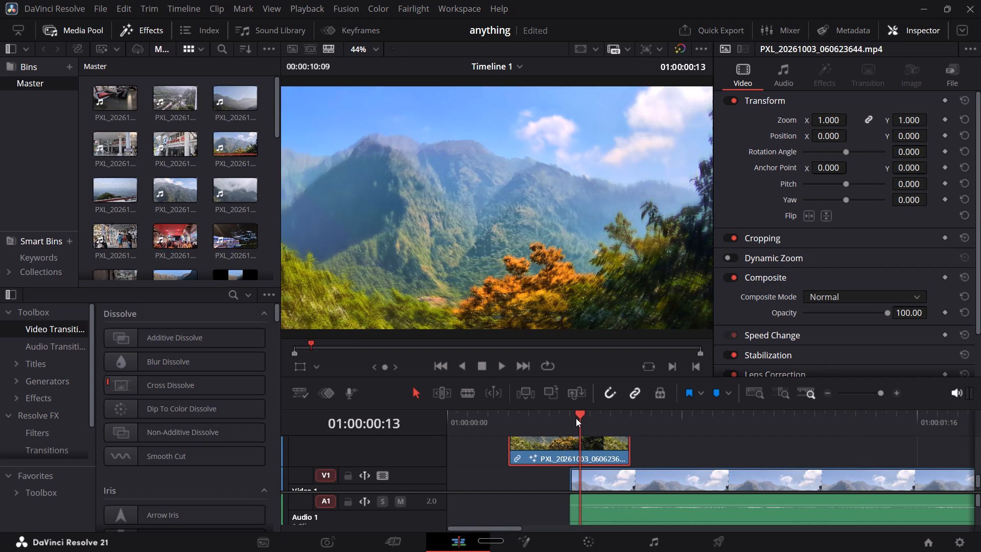
left_click_drag(576, 418, 700, 415)
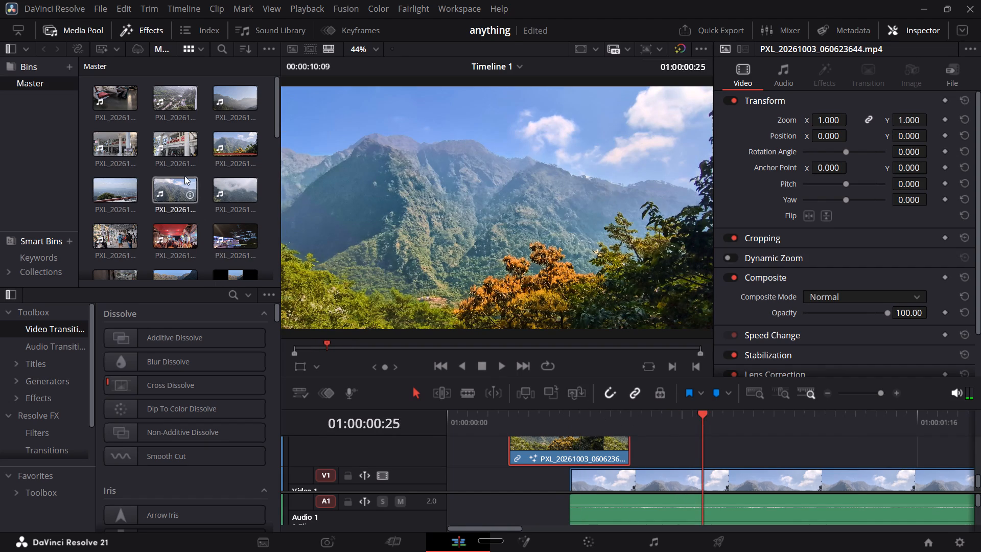
Browse the Master bin's clips in the media pool, starting from the mountain clip with orange foliage.
left_click_drag(234, 151, 247, 159)
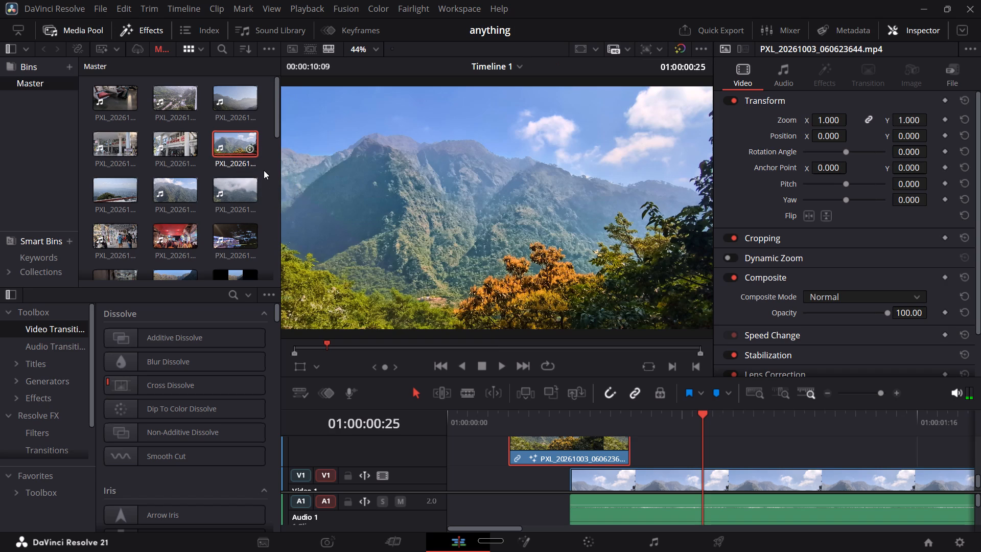
scroll(163, 215, "down", 1)
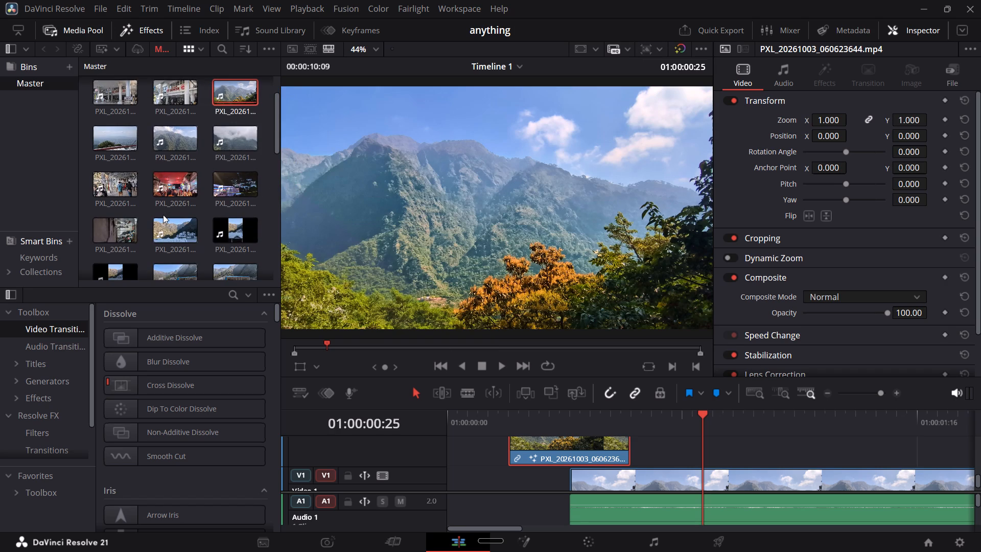
scroll(163, 215, "up", 2)
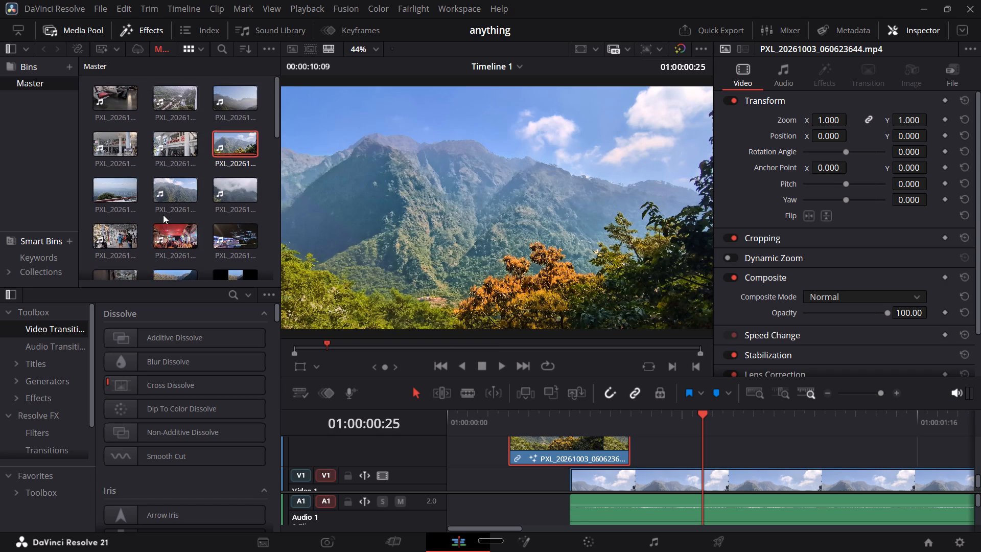
scroll(163, 215, "up", 1)
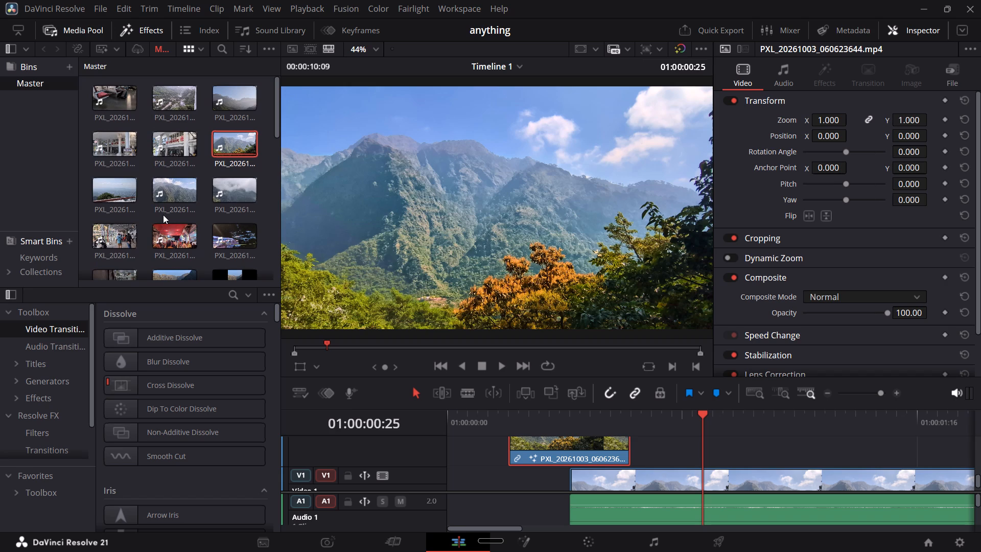
scroll(163, 215, "down", 2)
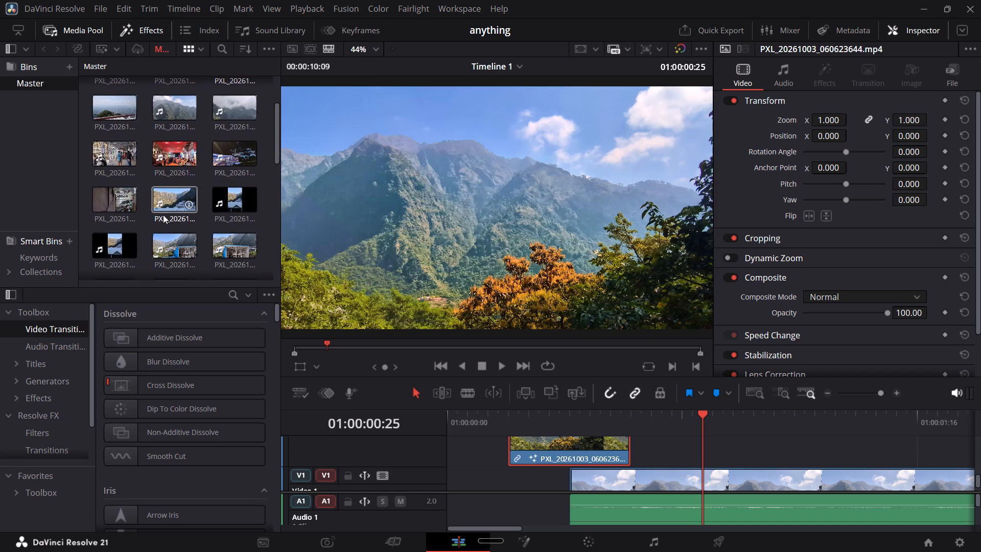
scroll(163, 215, "down", 1)
Open the recent project "shuttter verma best post 2".
left_click(99, 1)
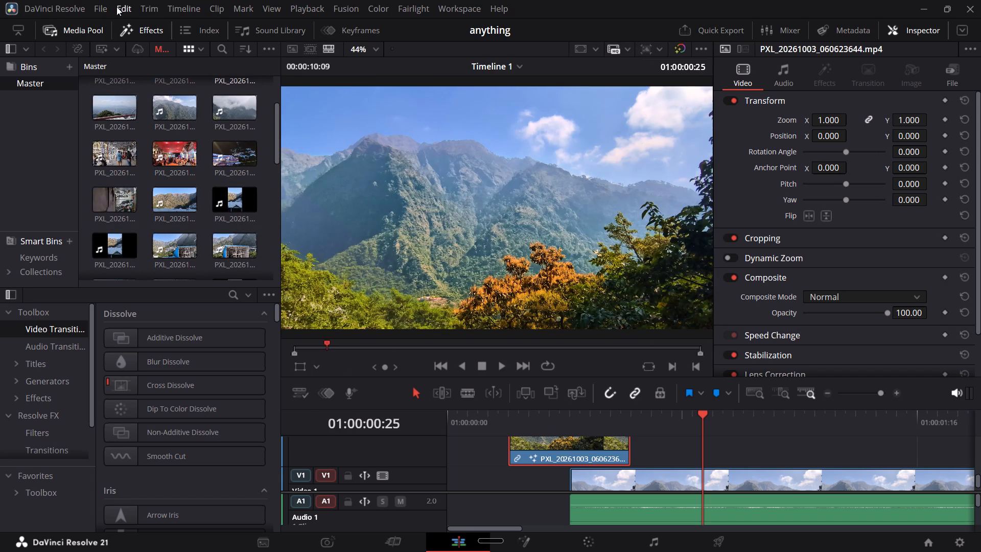
left_click(98, 4)
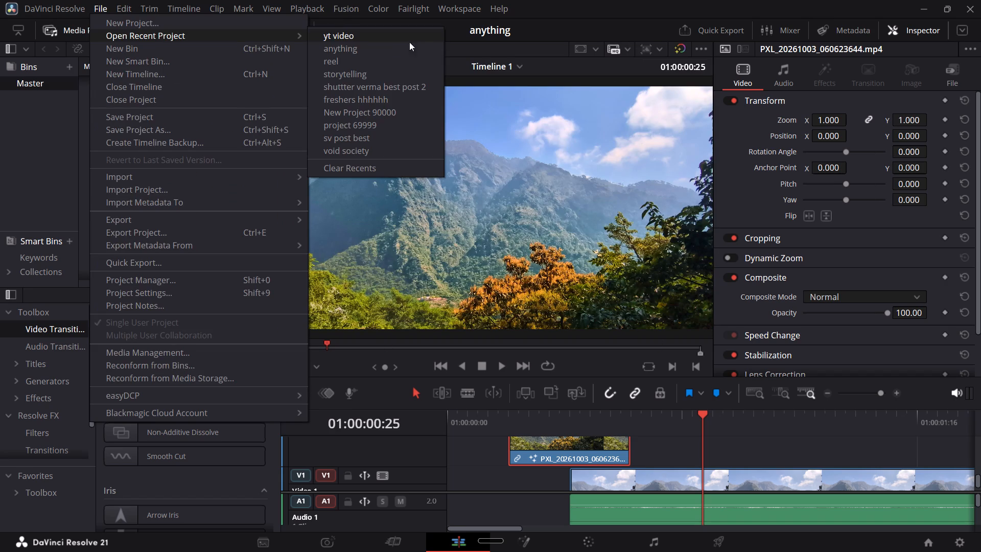
left_click(406, 88)
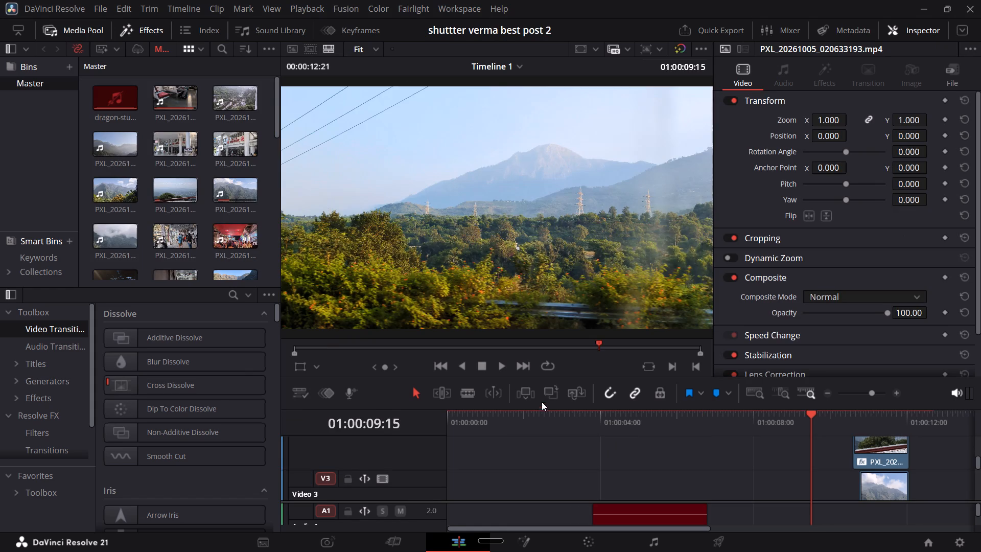
Scrub Timeline 1 back and forth across the watch-to-landscape transition around 01:00:03:18 to 01:00:04:20.
scroll(560, 433, "down", 1)
left_click_drag(584, 423, 563, 423)
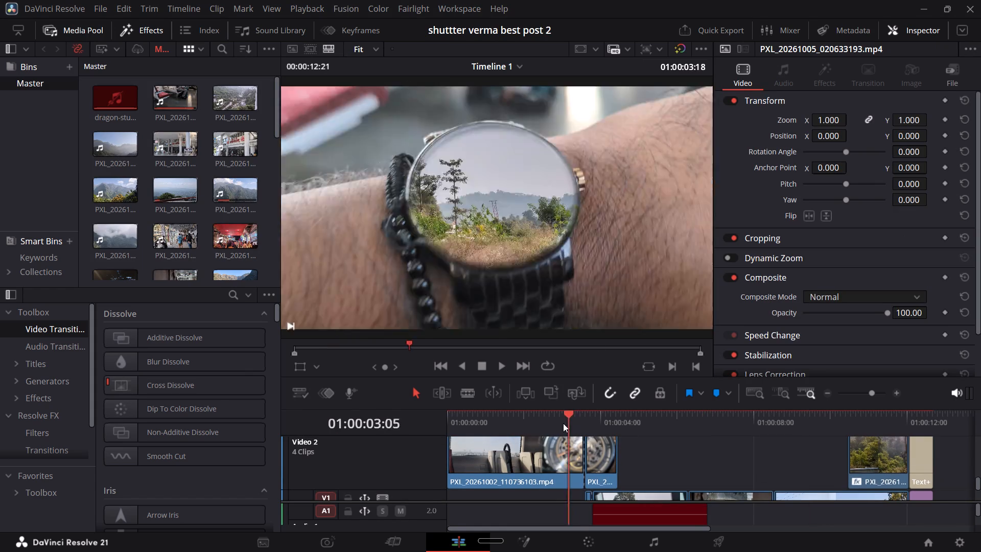
left_click_drag(563, 423, 585, 424)
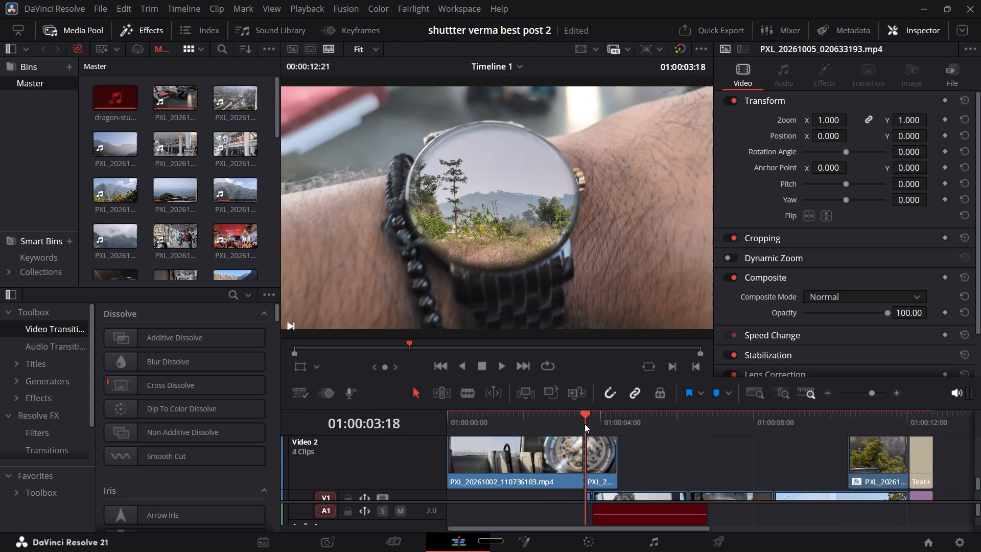
left_click_drag(585, 424, 627, 423)
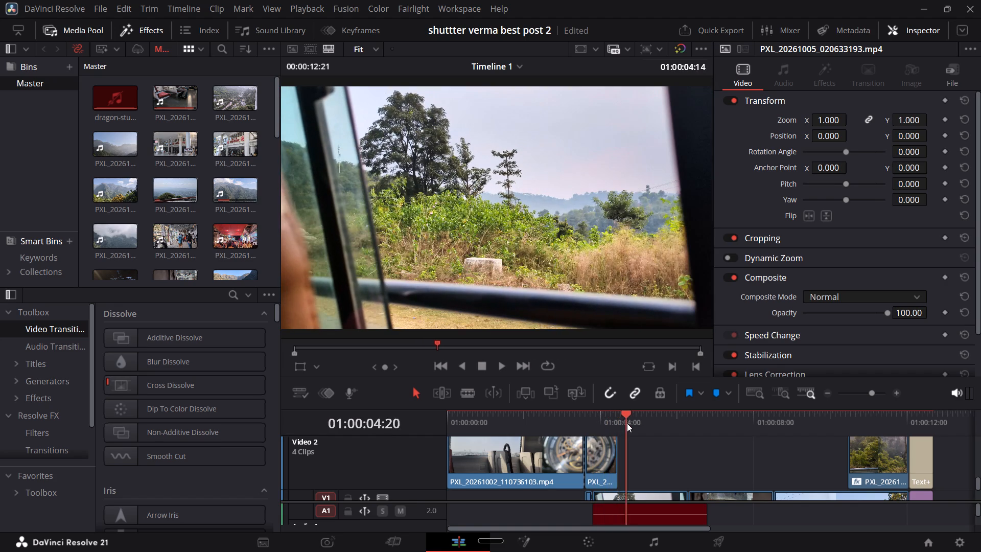
left_click_drag(627, 423, 597, 425)
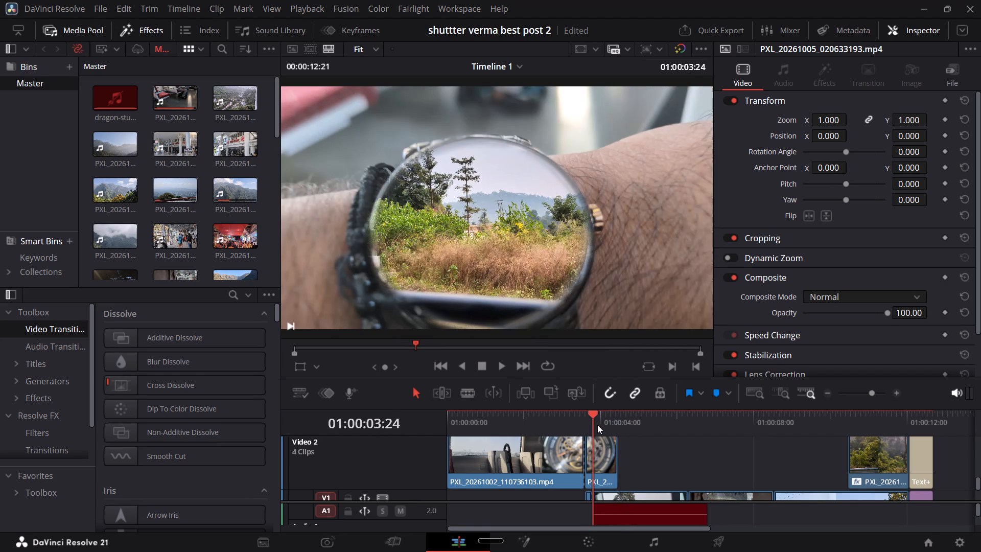
left_click_drag(597, 425, 596, 425)
Inspect the short watch clip on Video 2 in its Fusion composition and its Color page node graph.
left_click(606, 459)
left_click(523, 535)
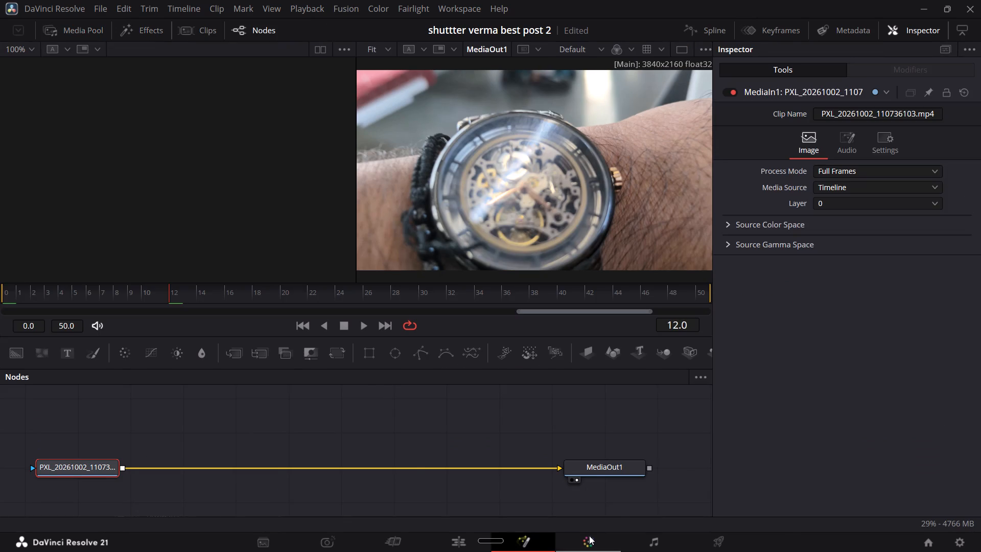
left_click(589, 536)
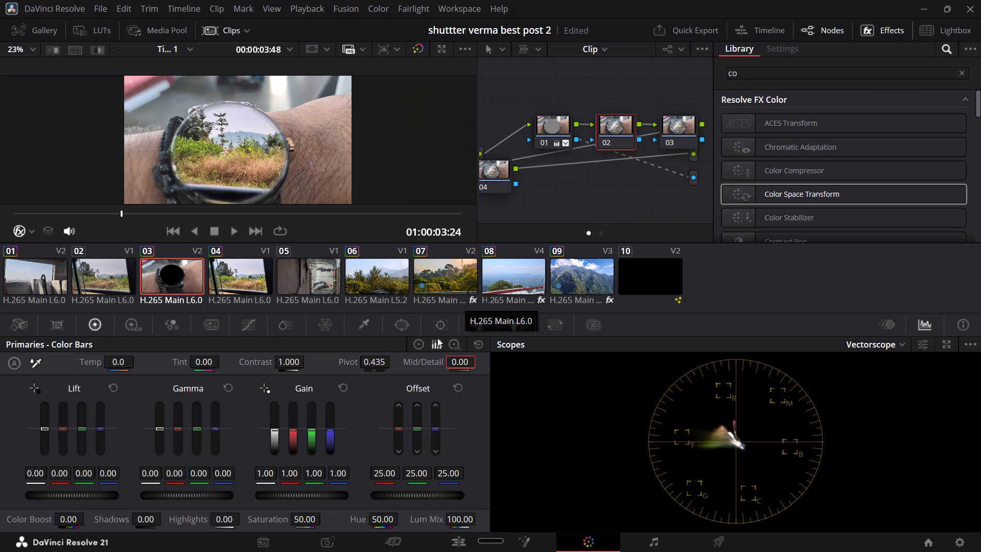
Move node 01 of the watch clip's grade below node 02 in the node graph so its connections are easier to see.
left_click_drag(549, 140, 562, 204)
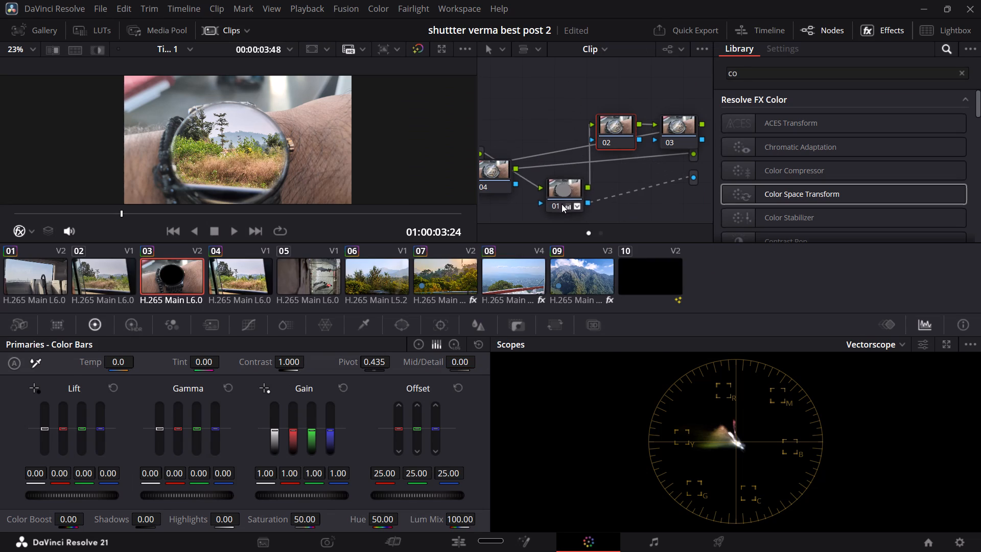
left_click_drag(562, 204, 570, 201)
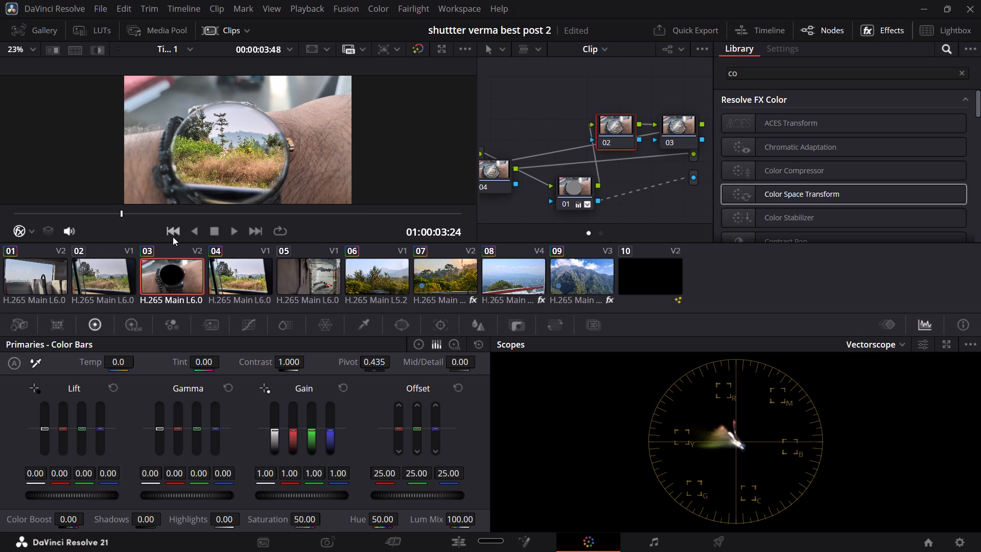
left_click(120, 210)
Return to the Edit page and scrub the start of the short watch clip, stopping at 01:00:03:24.
left_click(452, 539)
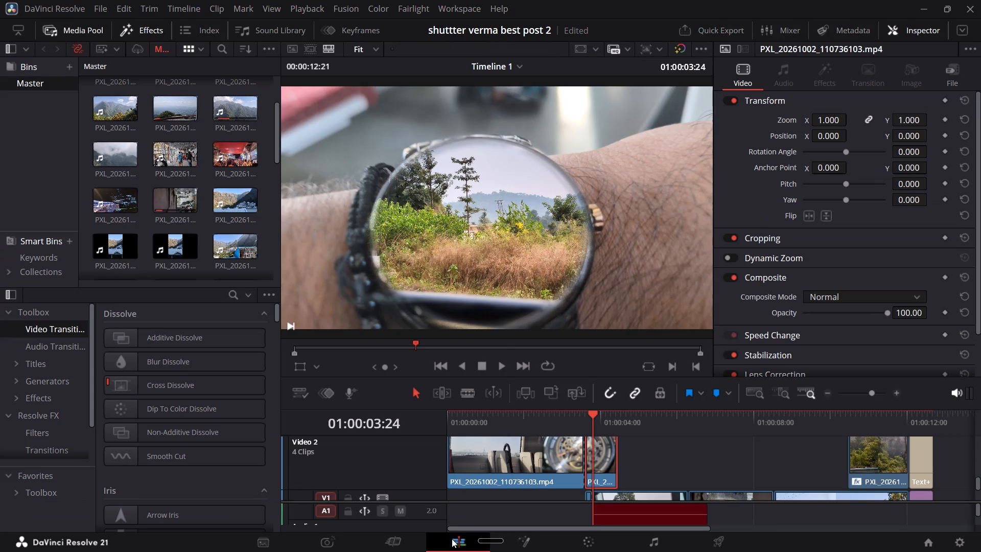
left_click_drag(572, 418, 591, 413)
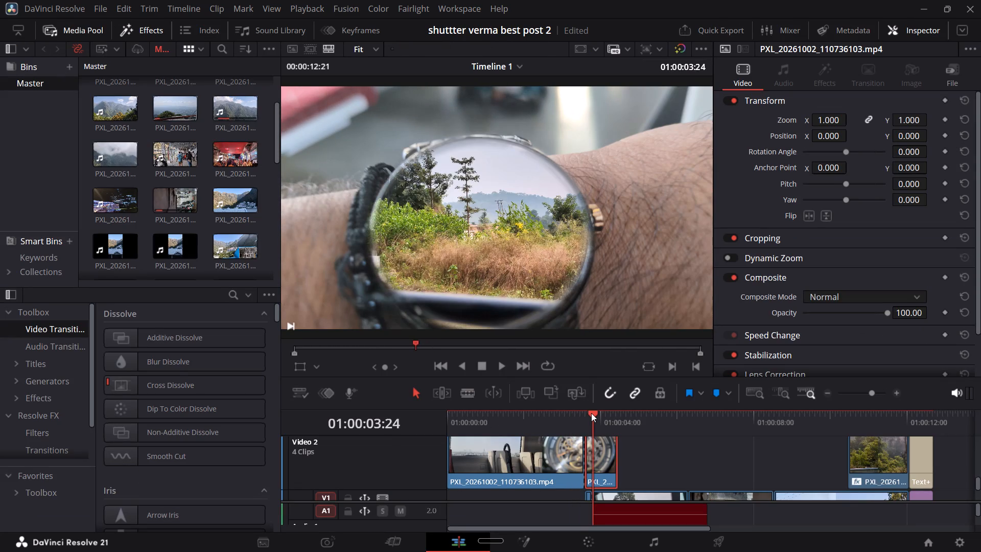
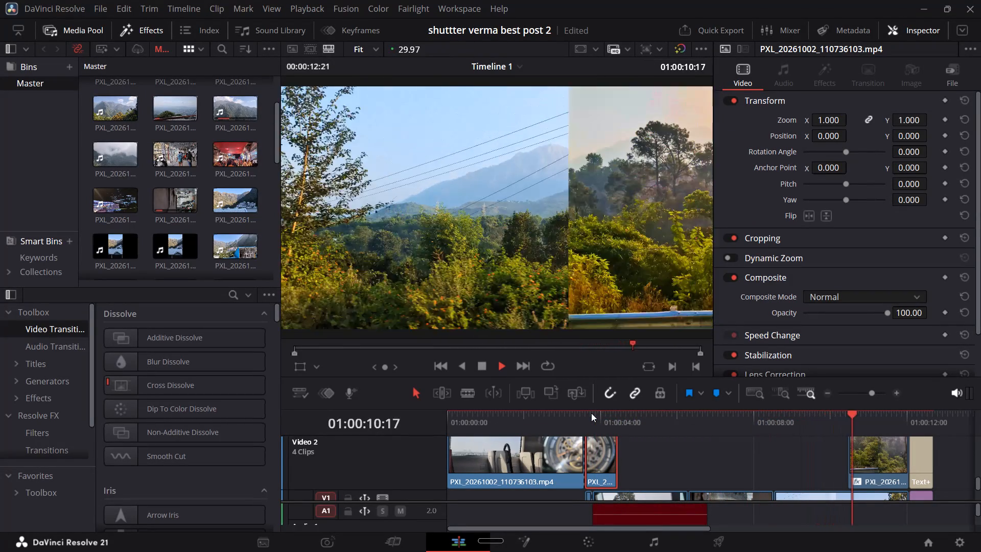
Play the split-screen section, scrub back to 01:00:10:23, and look over its stacked video tracks.
key("space")
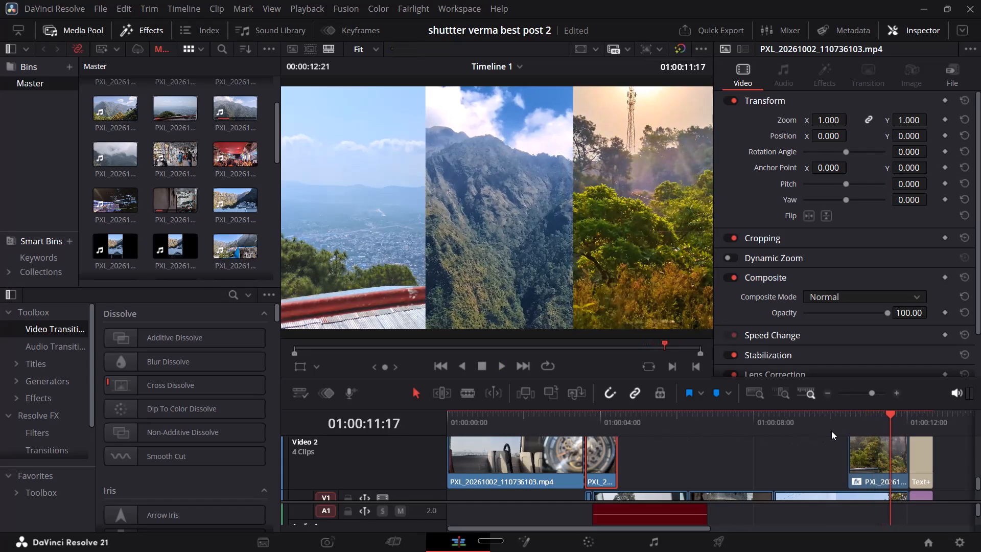
left_click_drag(840, 429, 862, 429)
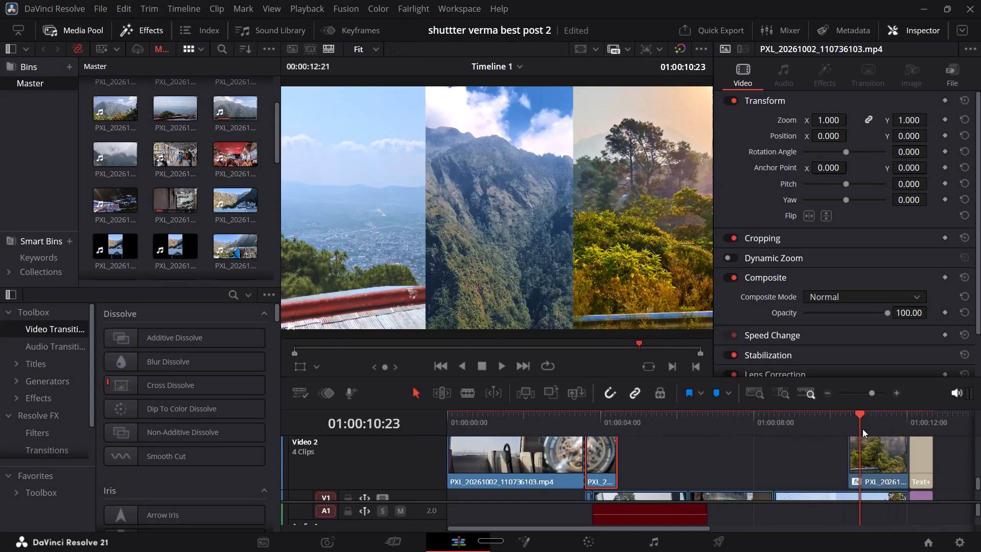
scroll(814, 461, "up", 1)
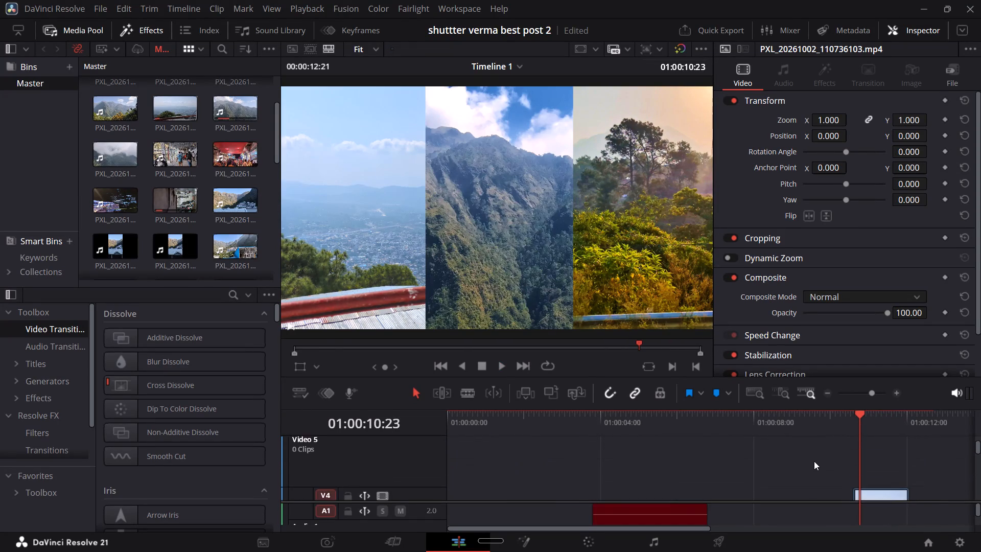
scroll(814, 461, "up", 1)
scroll(814, 461, "down", 1)
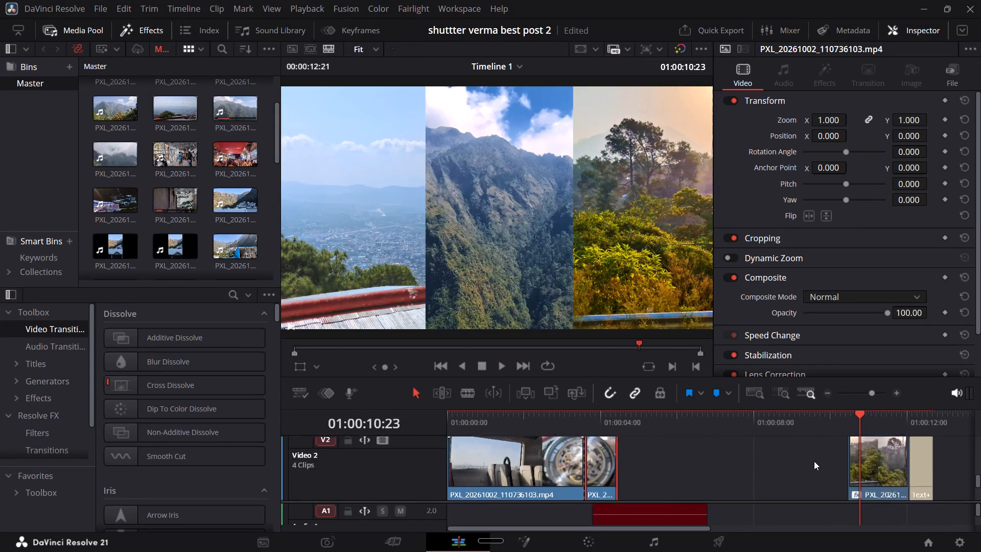
scroll(814, 461, "down", 1)
Inspect the split-screen clip on Video 2 in its Color page node graph, scrubbing it to 01:00:11:02, and in its Fusion composition.
left_click(873, 445)
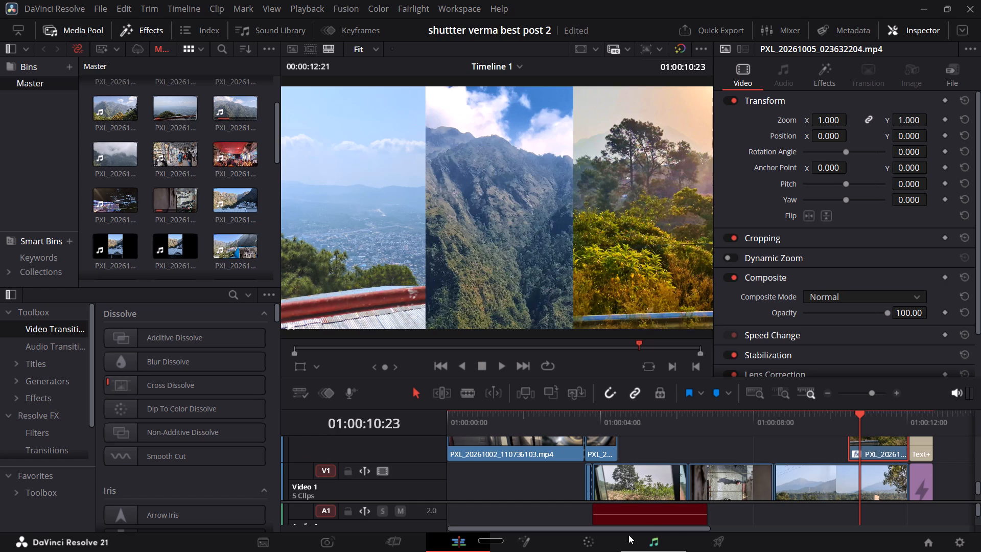
left_click(597, 539)
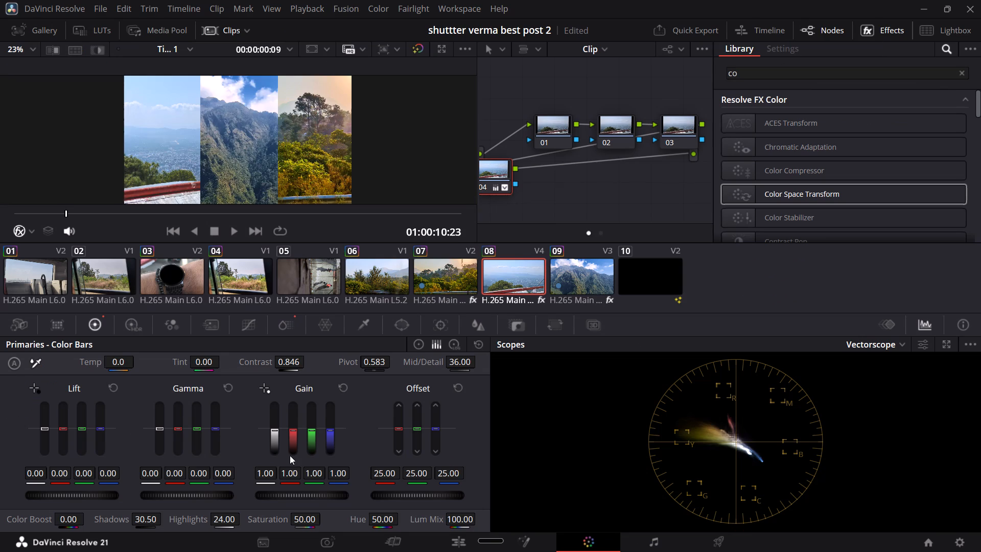
left_click(452, 284)
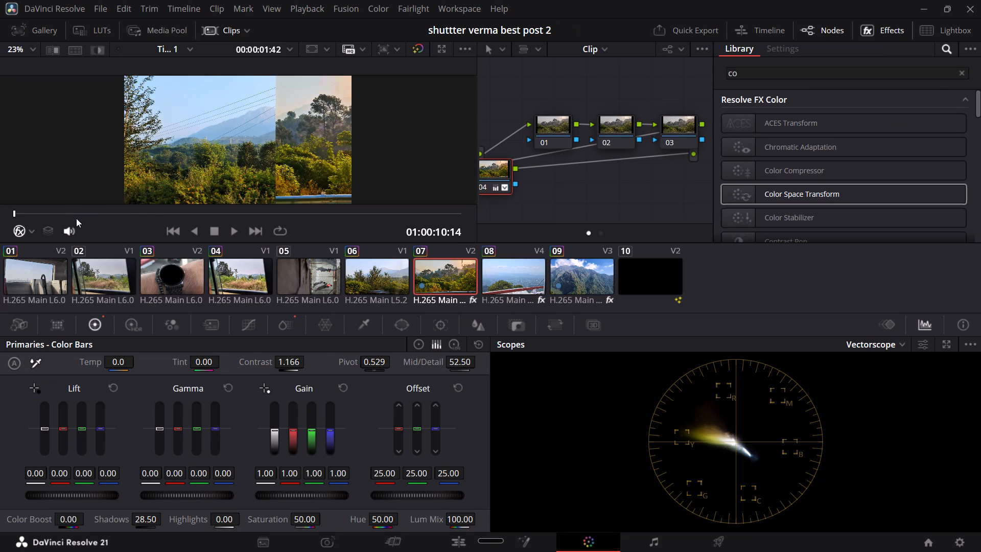
left_click_drag(77, 212, 170, 221)
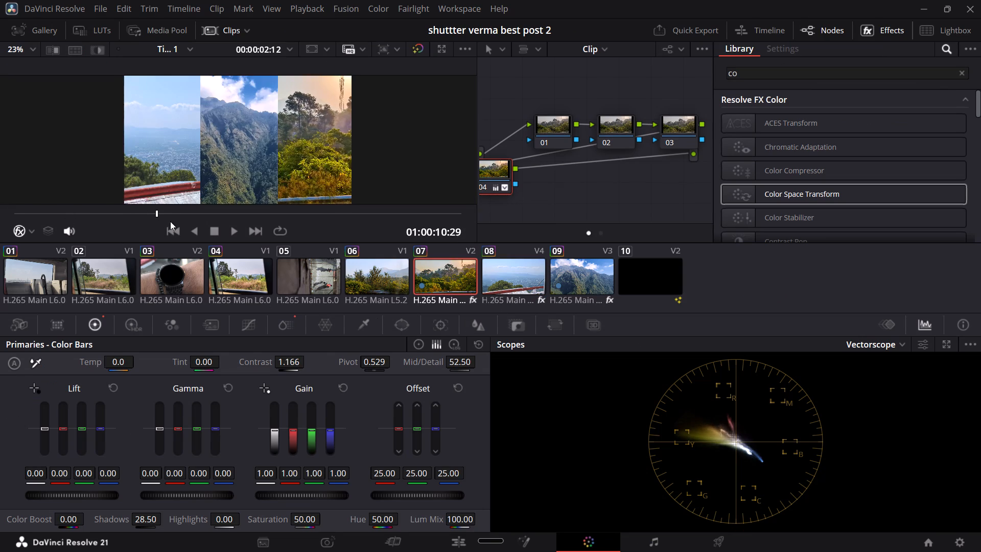
left_click_drag(170, 221, 149, 229)
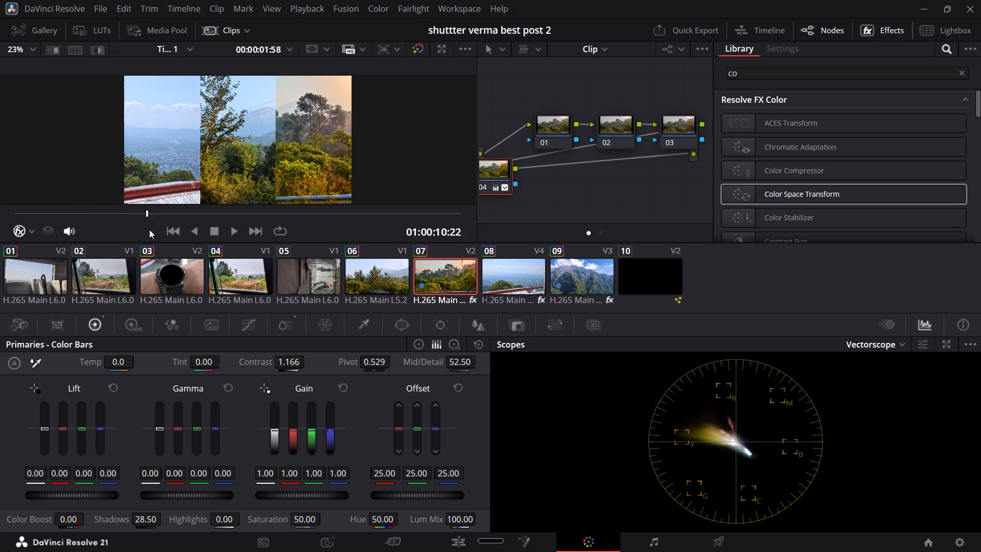
left_click_drag(149, 229, 189, 223)
left_click(530, 538)
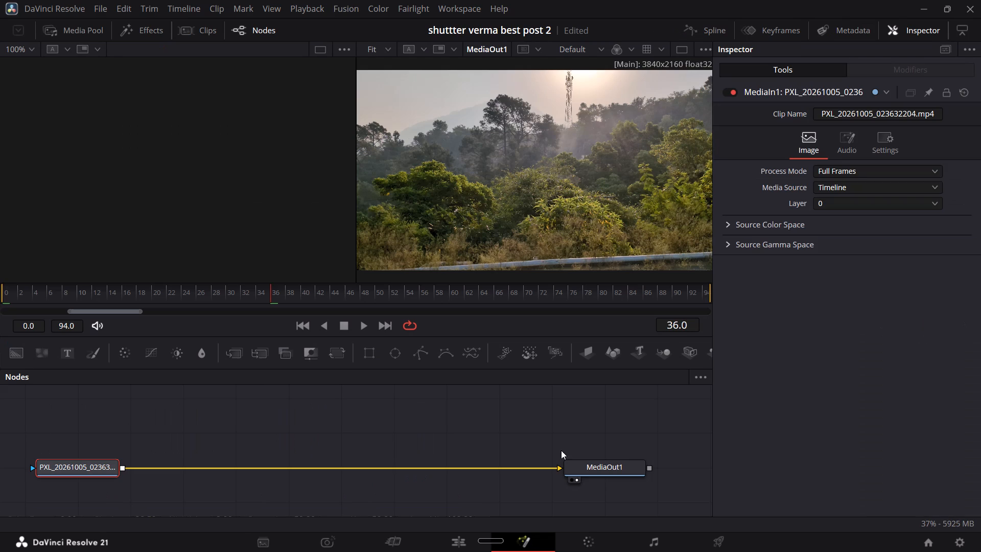
Return to the Edit page and scrub the timeline from the watch transition at 01:00:03:18 to 01:00:07:18.
left_click(451, 540)
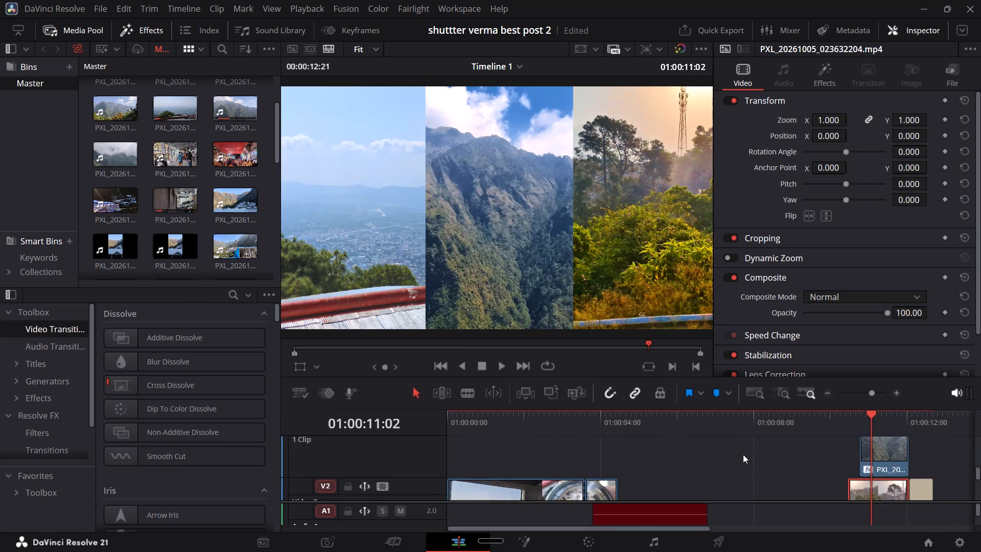
left_click(584, 425)
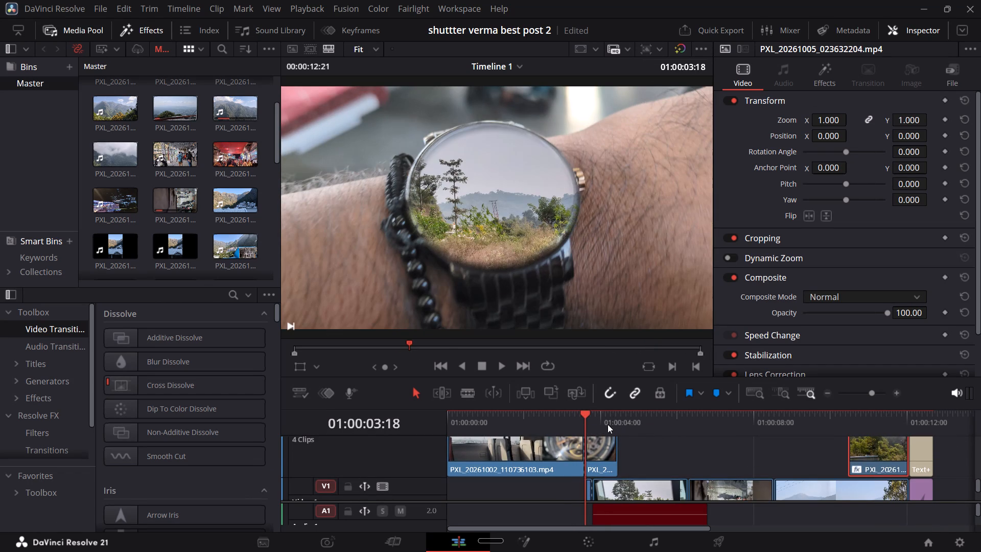
left_click_drag(603, 421, 660, 414)
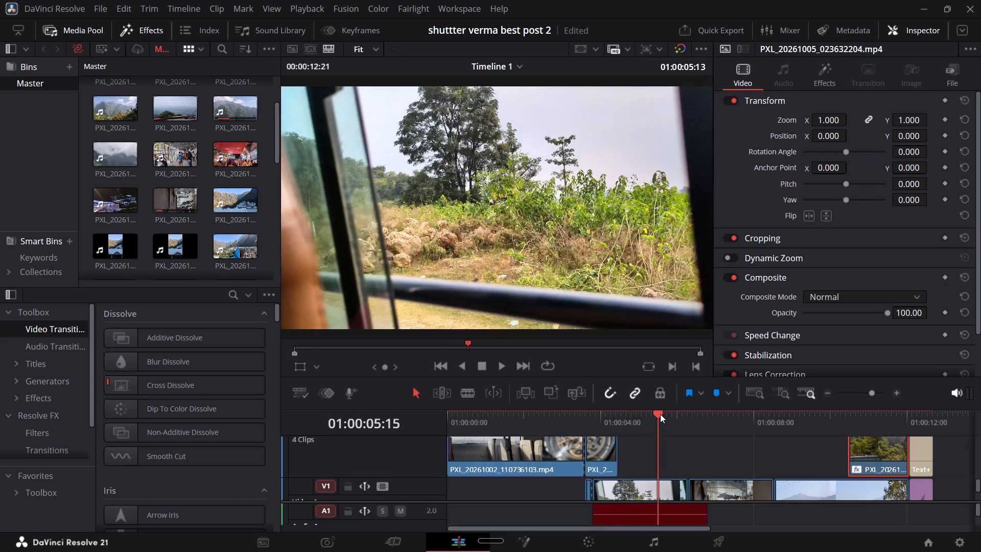
left_click_drag(660, 414, 686, 415)
left_click_drag(695, 416, 738, 416)
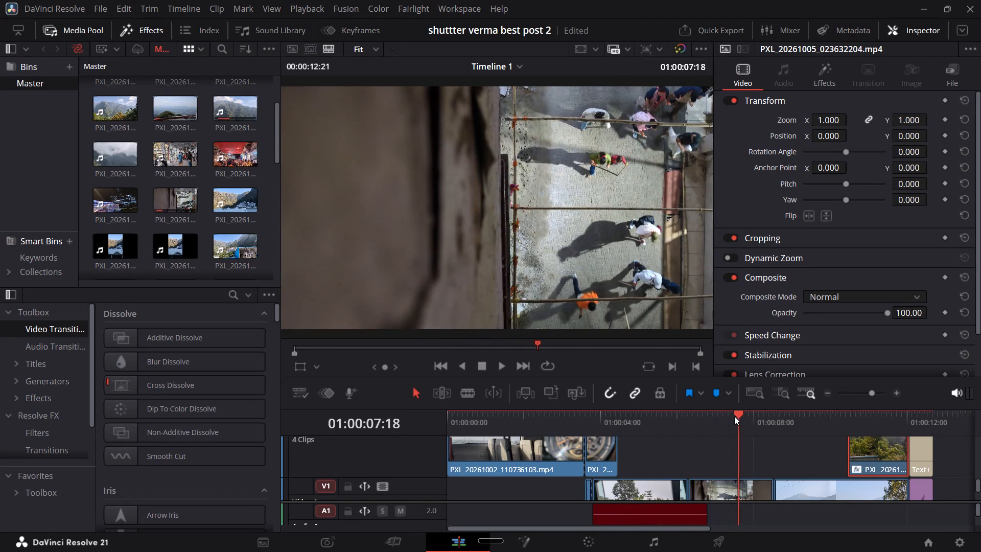
Open the Video 1 street clip at 01:00:07:18 on the Color page and add four serial nodes after node 01.
left_click(753, 497)
left_click(583, 543)
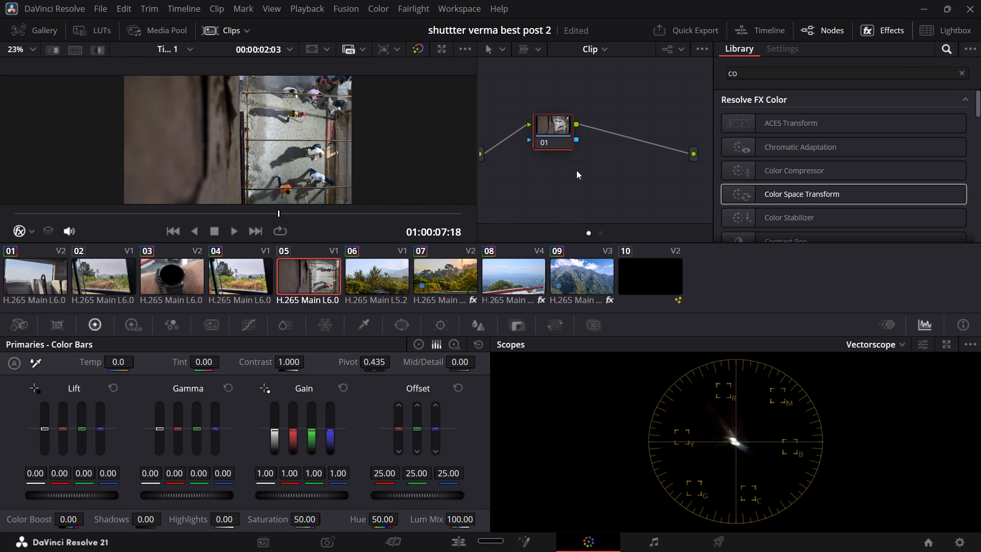
key("alt+s")
key("alt+s")
key("alt+s")
key("alt+s")
Set the ColorSlice density of node 02 to 0.08 on the street clip.
left_click(629, 123)
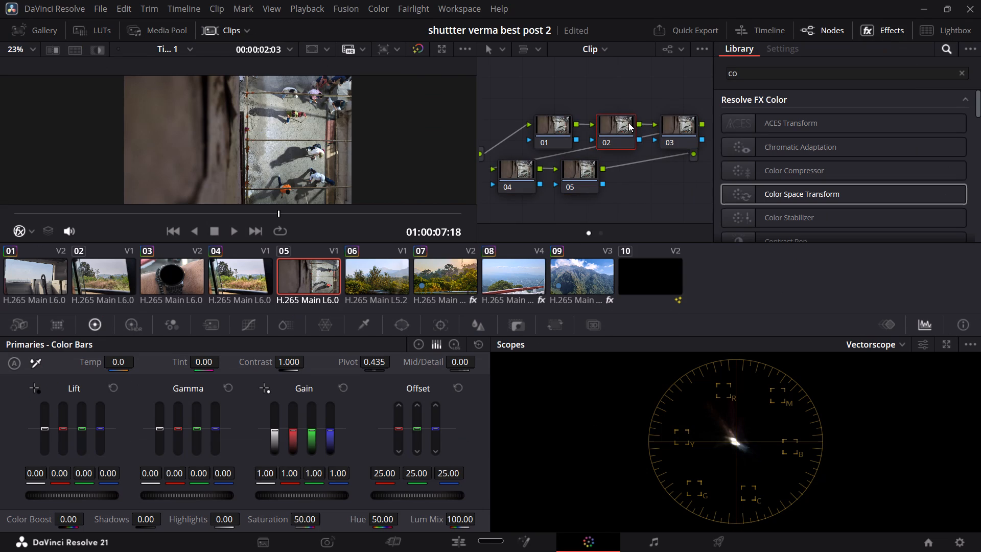
left_click(292, 326)
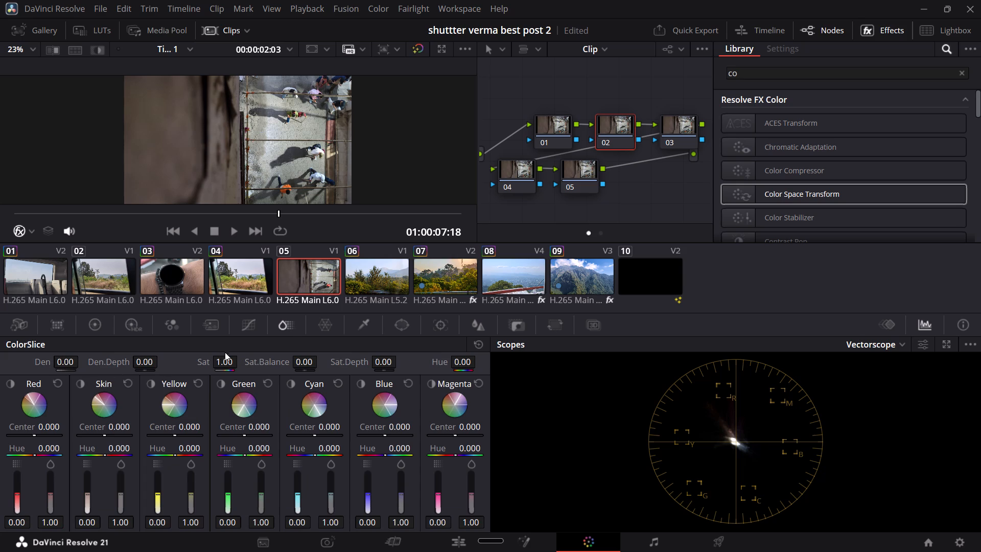
left_click_drag(64, 363, 157, 373)
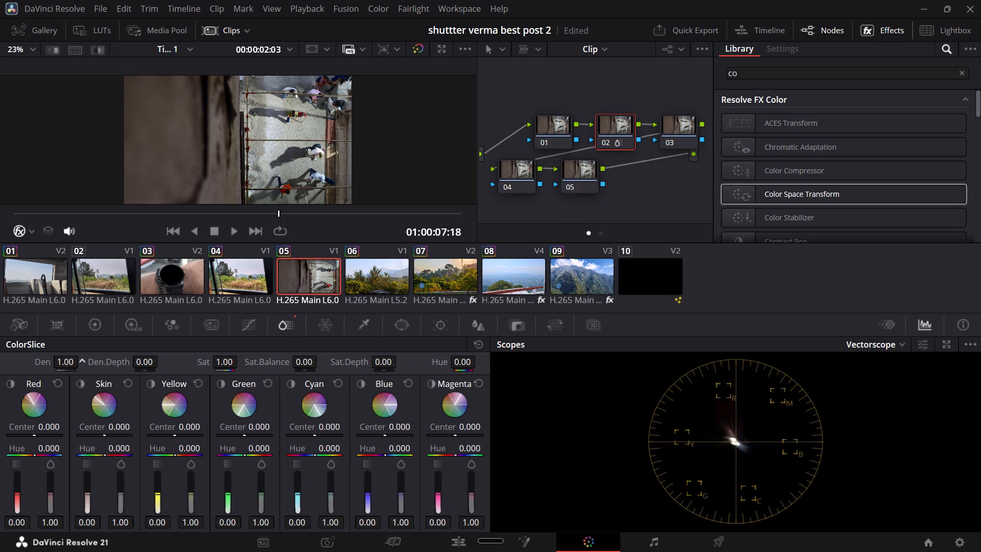
left_click_drag(157, 373, 120, 376)
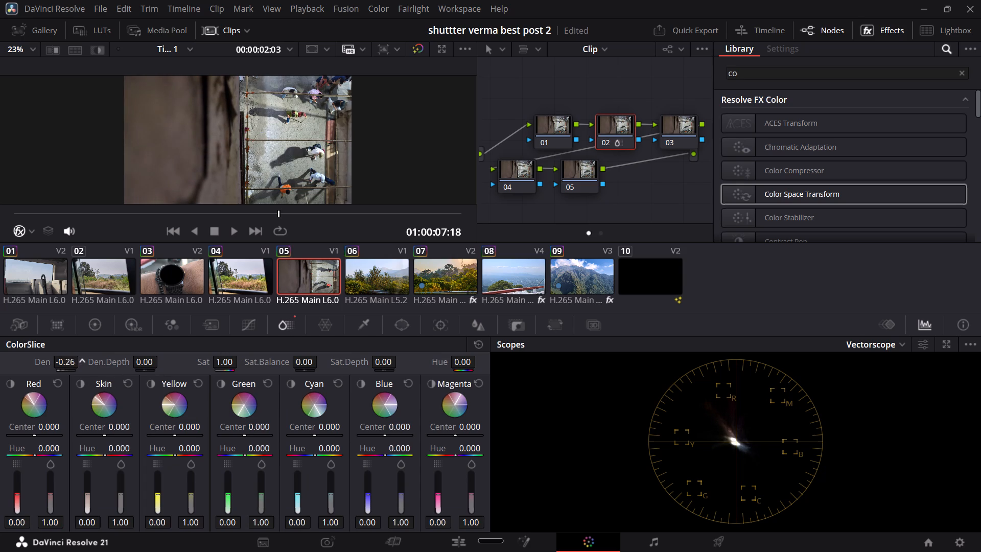
left_click_drag(120, 376, 130, 377)
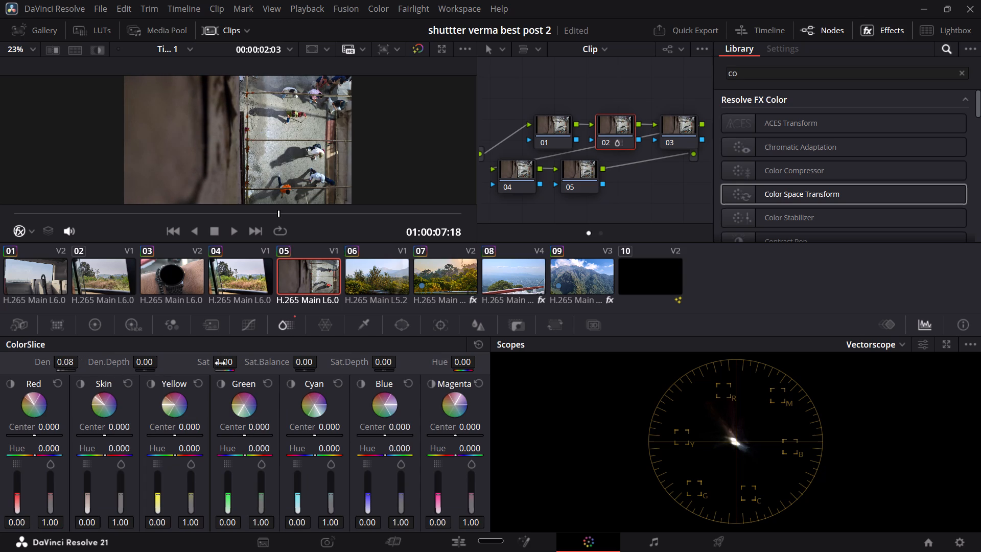
Set node 02's ColorSlice saturation to 1.64, saturation balance to 1.00 and saturation depth to 0.04.
left_click(220, 363)
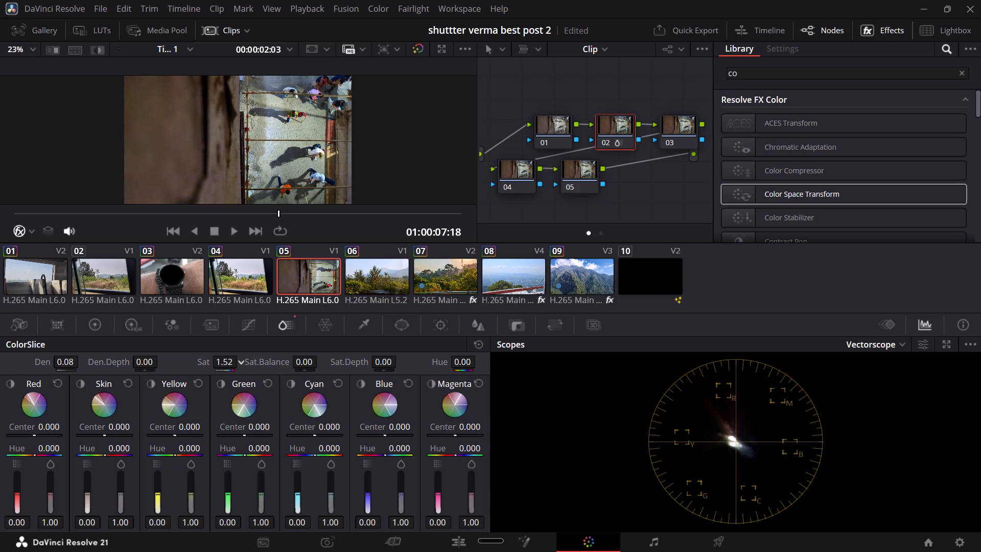
left_click_drag(306, 363, 339, 364)
left_click_drag(389, 364, 392, 373)
left_click_drag(392, 373, 391, 373)
Shift node 02's overall ColorSlice hue to -0.34.
left_click_drag(466, 363, 459, 364)
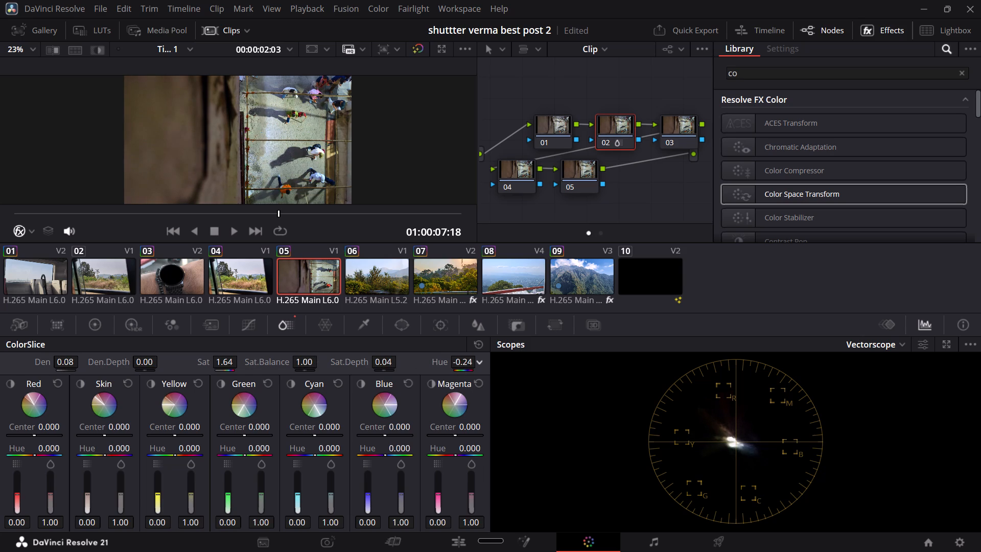
left_click_drag(459, 364, 455, 365)
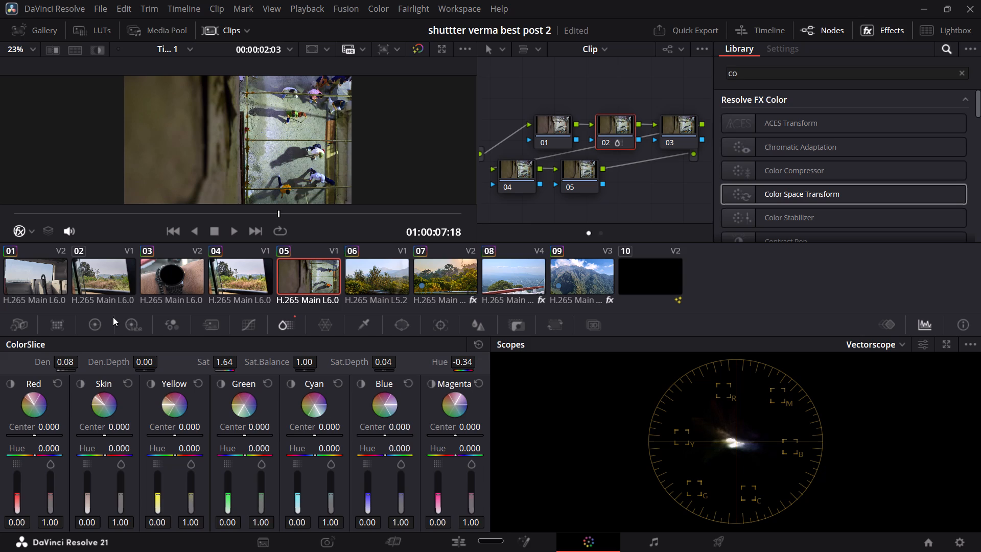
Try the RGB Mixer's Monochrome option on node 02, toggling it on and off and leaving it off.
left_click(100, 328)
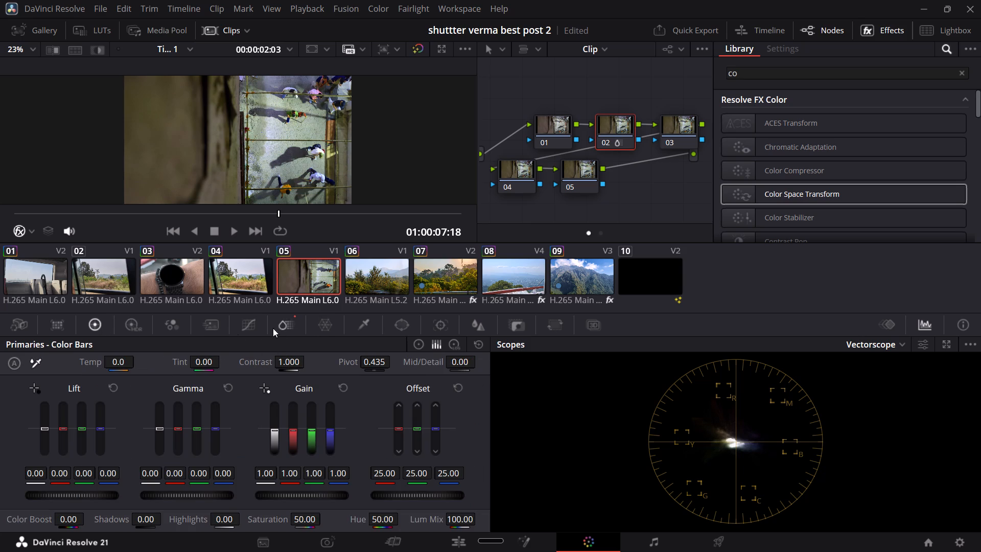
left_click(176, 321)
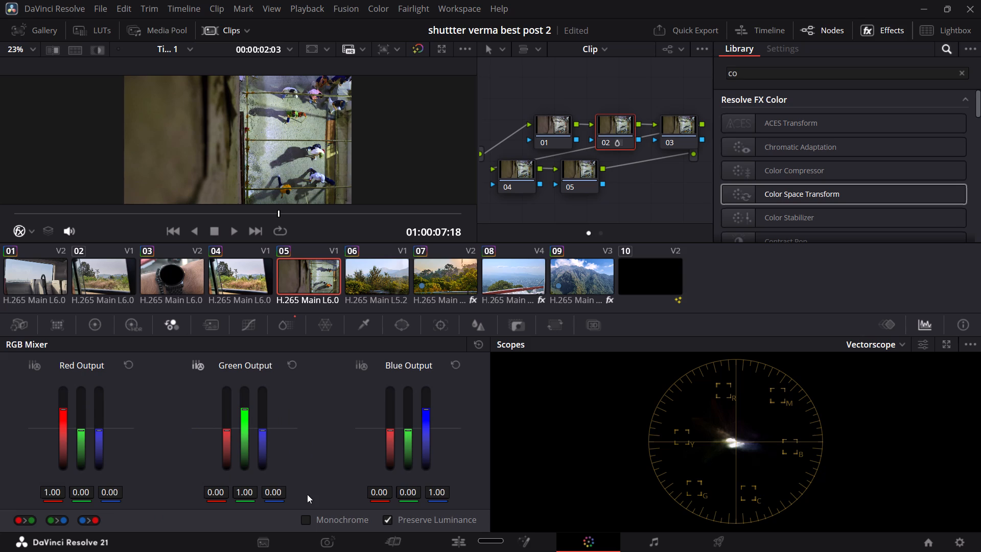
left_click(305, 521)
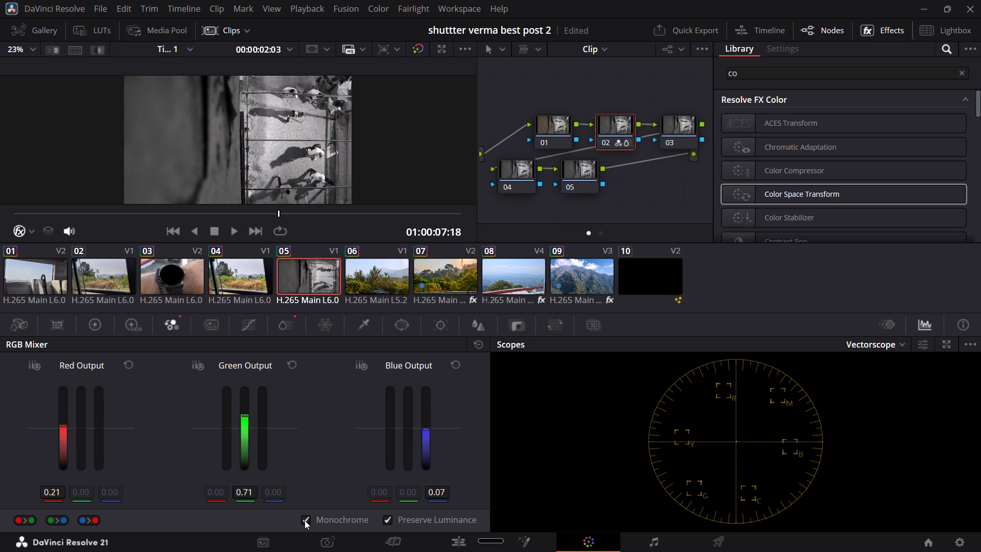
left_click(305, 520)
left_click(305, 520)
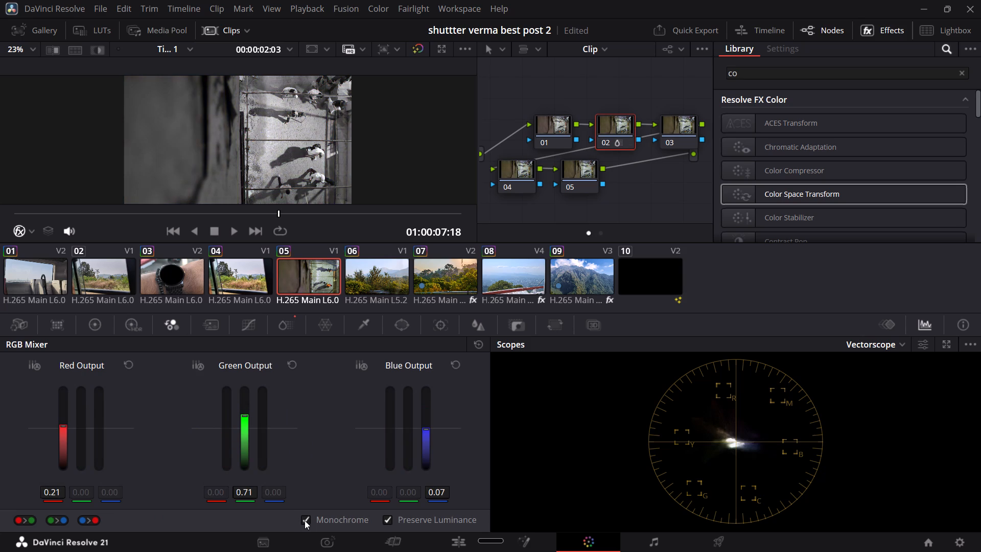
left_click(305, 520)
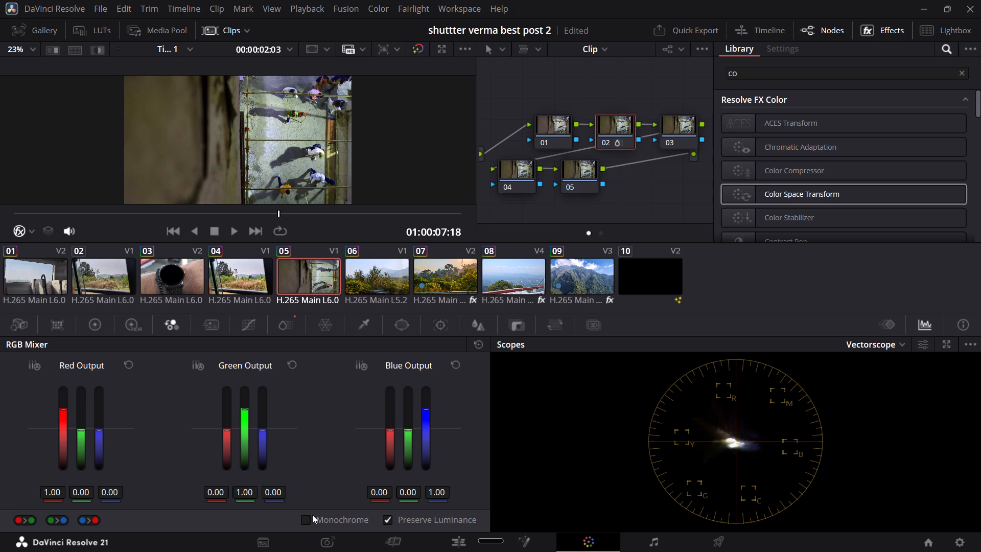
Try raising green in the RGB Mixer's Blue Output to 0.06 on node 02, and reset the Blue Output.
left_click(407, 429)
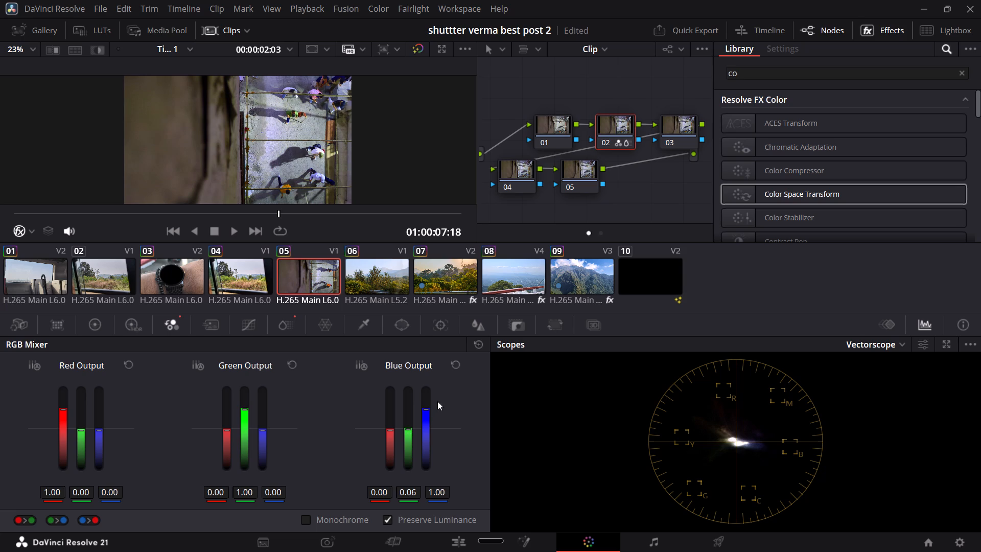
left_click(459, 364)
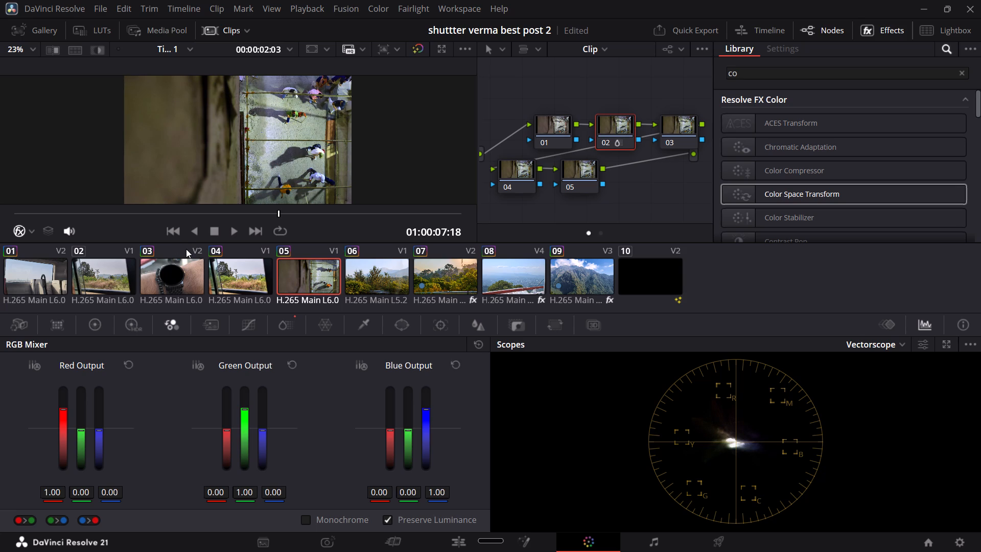
Compare the node graphs of watch clip 03 and split-screen clip 07, ending on the watch clip.
left_click(173, 265)
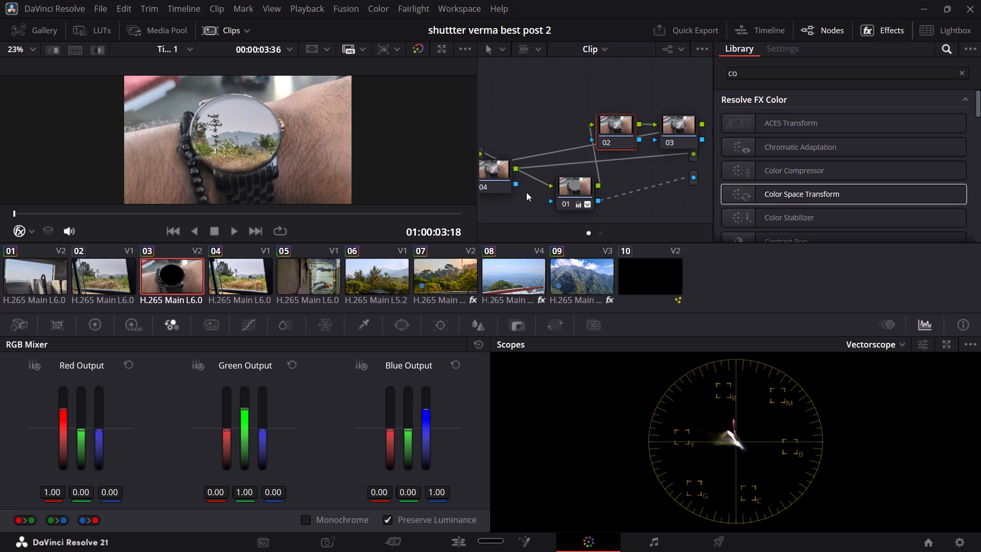
left_click(438, 274)
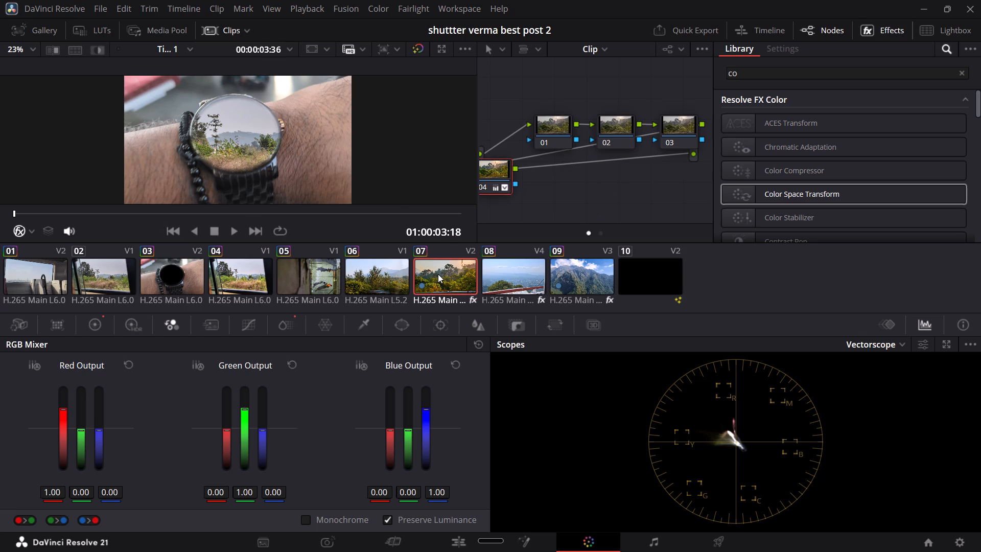
left_click(175, 276)
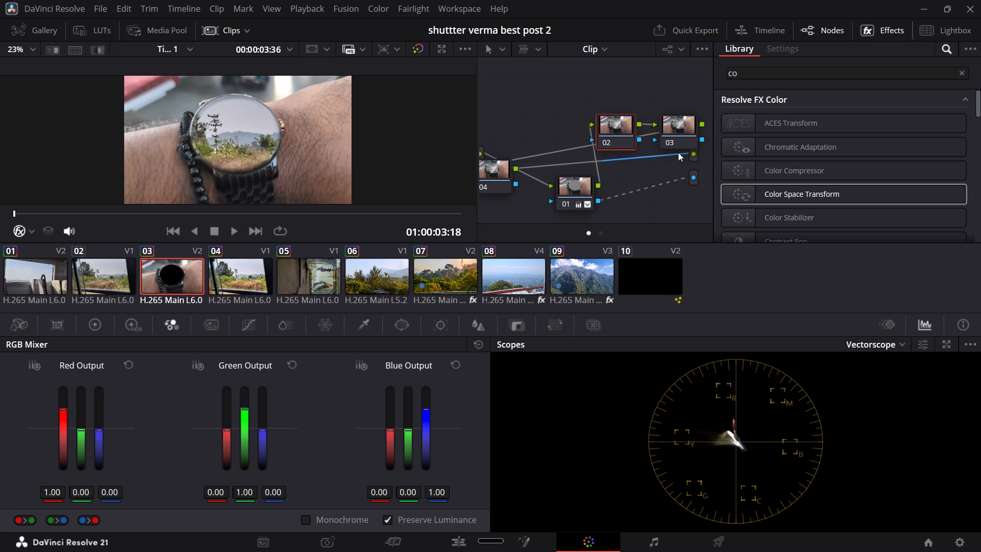
Move node 04 clear of the other nodes on watch clip 03 and add two serial nodes after it.
left_click(172, 287)
left_click_drag(491, 185, 541, 111)
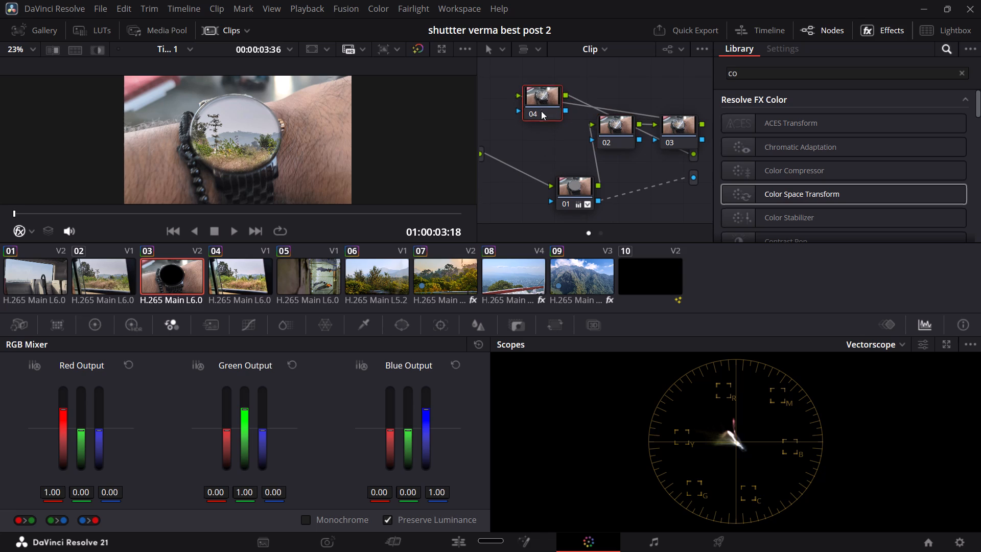
left_click_drag(541, 111, 541, 110)
key("alt+s")
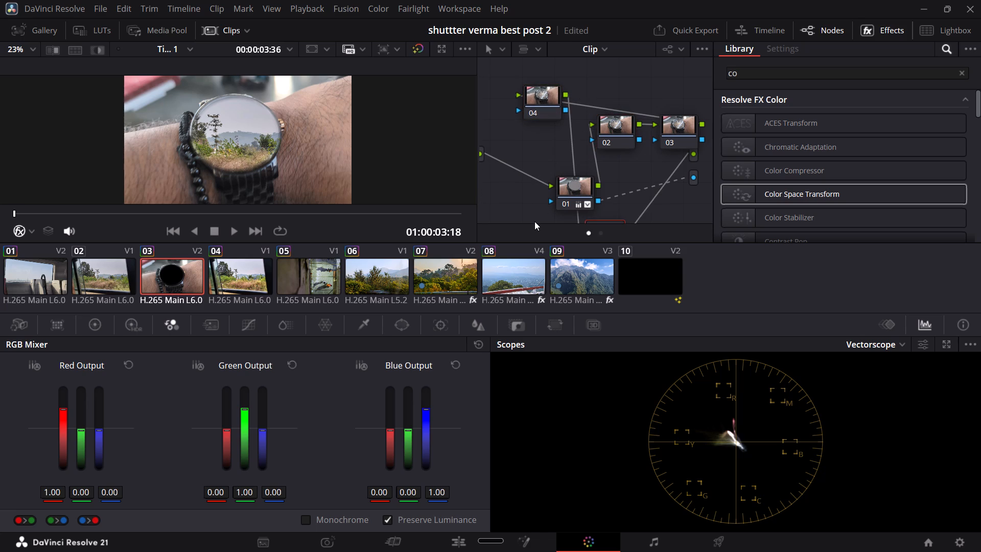
key("alt+s")
On node 05, set the overall ColorSlice density to 1.00 and saturation to 1.22.
scroll(616, 198, "down", 3)
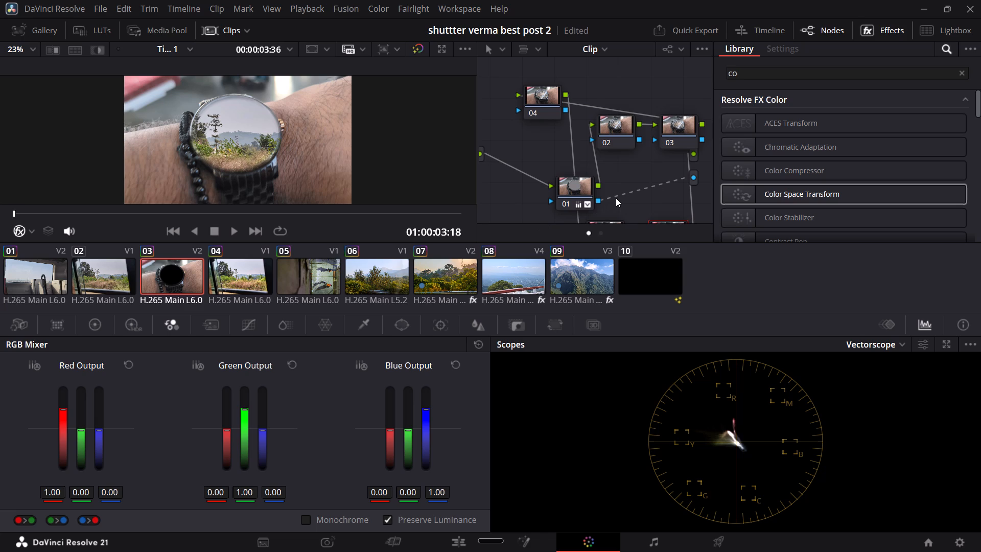
scroll(616, 198, "down", 5)
left_click(604, 172)
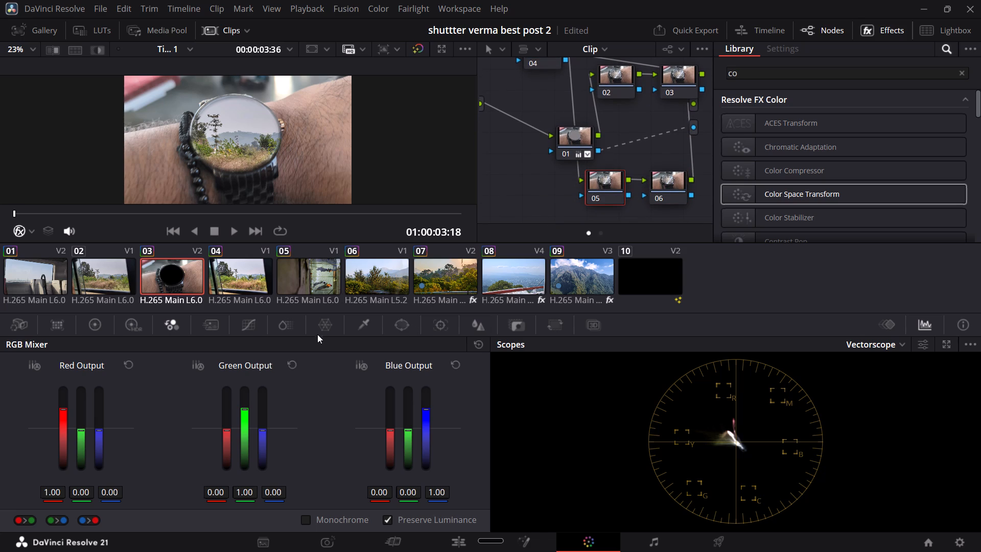
left_click(294, 324)
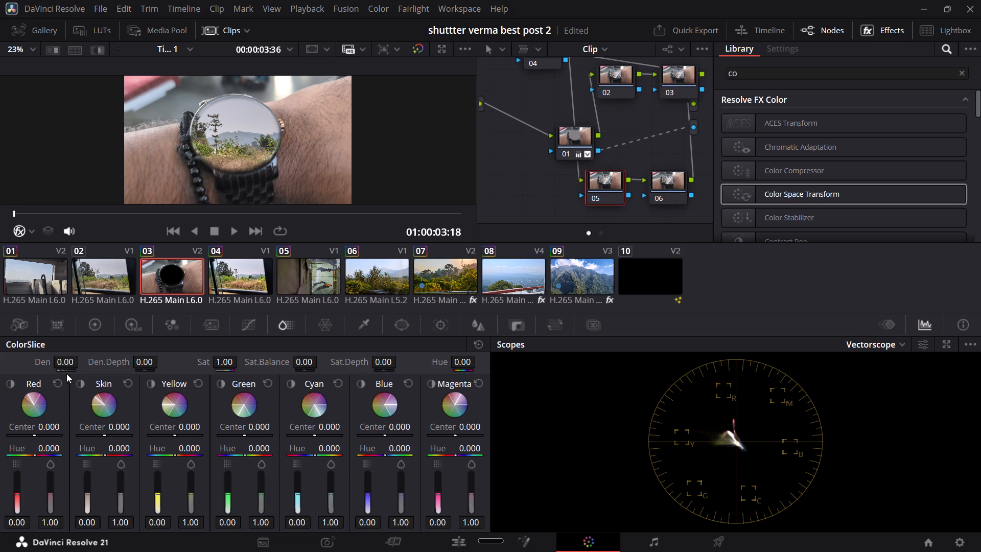
left_click_drag(64, 360, 118, 376)
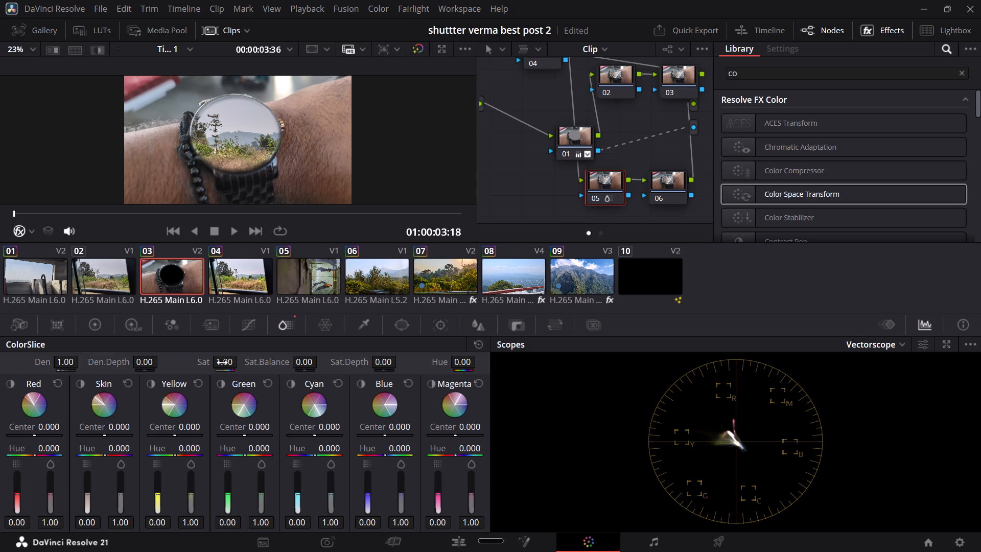
left_click_drag(222, 363, 238, 378)
left_click_drag(238, 378, 238, 378)
Add a midpoint to node 06's custom curve and raise it slightly to brighten the midtones.
left_click(664, 184)
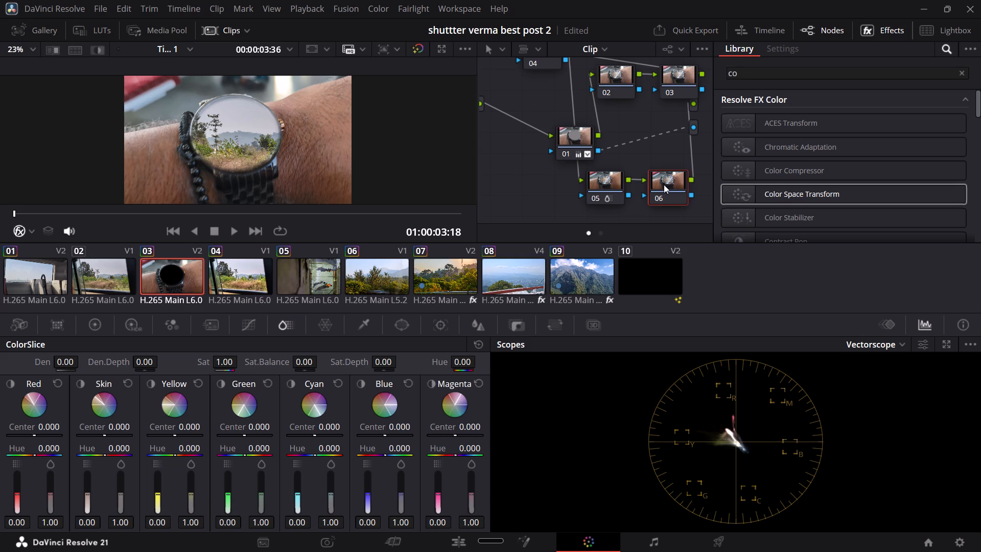
left_click(247, 325)
left_click_drag(163, 443, 159, 442)
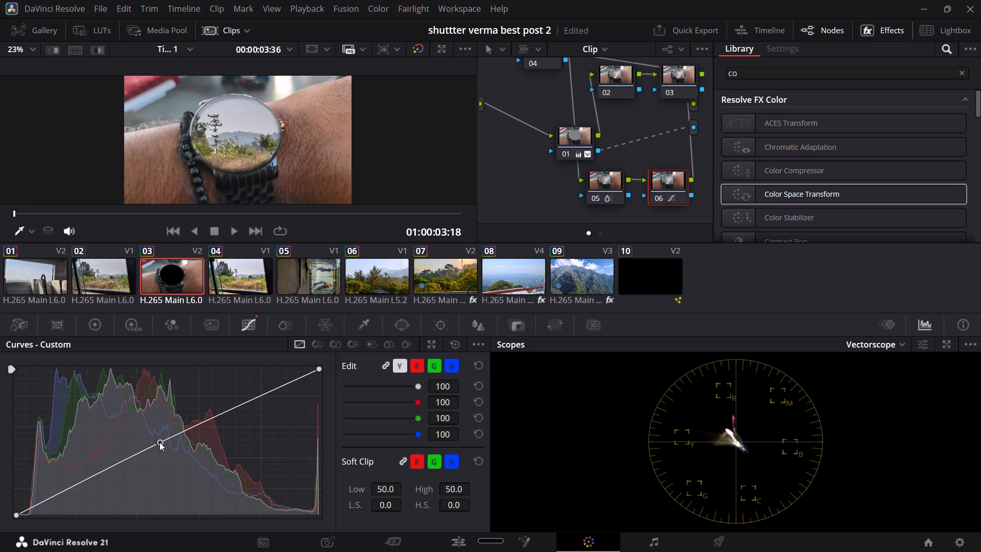
left_click_drag(159, 442, 158, 437)
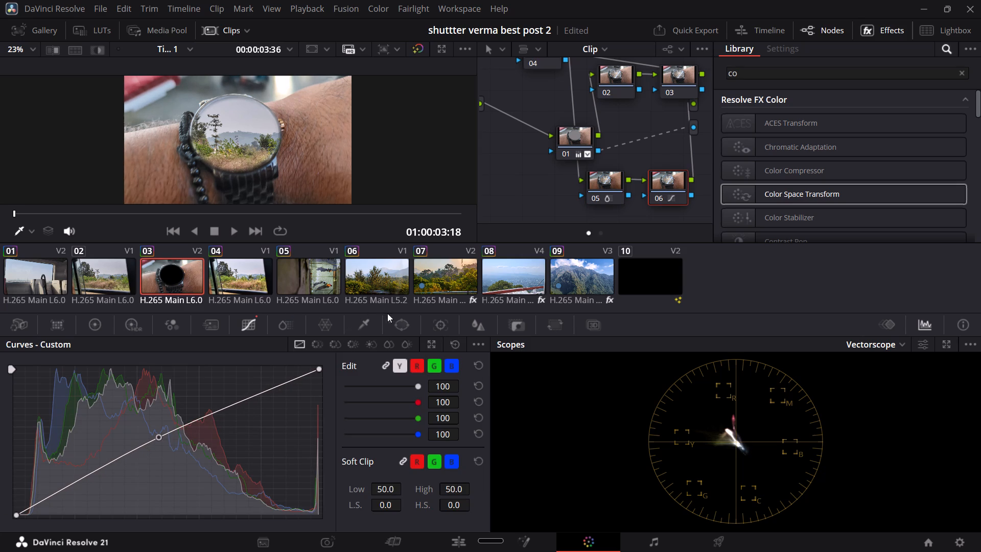
Add a gradient window on node 06 over the arm's upper-right area, with pan 57.06, tilt 54.10, rotation -125.07 and softness 6.64.
left_click(400, 320)
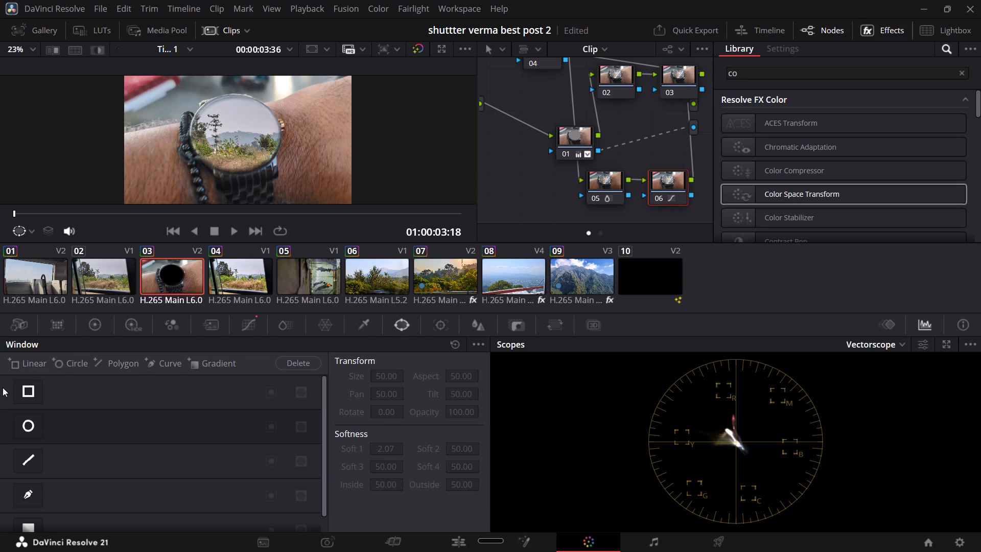
scroll(13, 455, "down", 2)
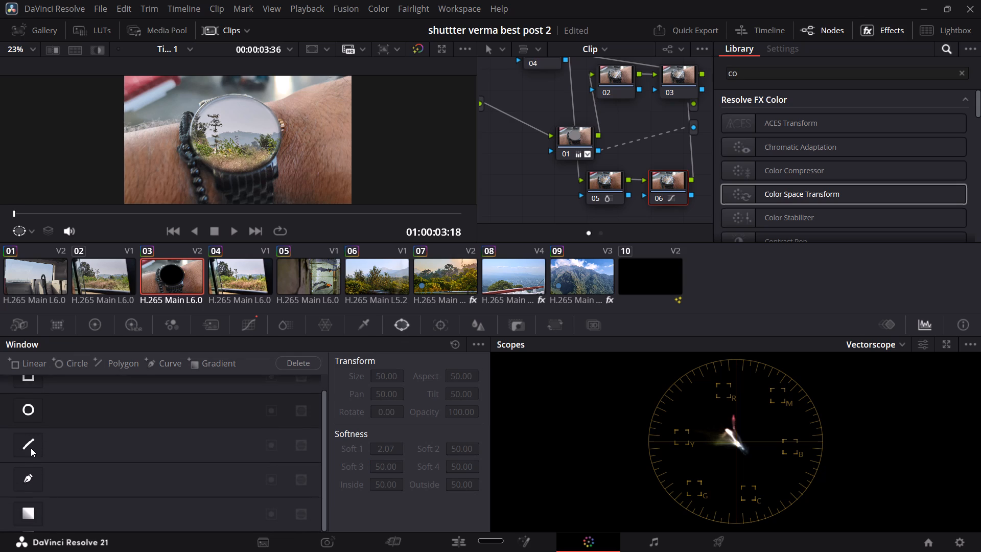
scroll(31, 448, "down", 2)
left_click(32, 510)
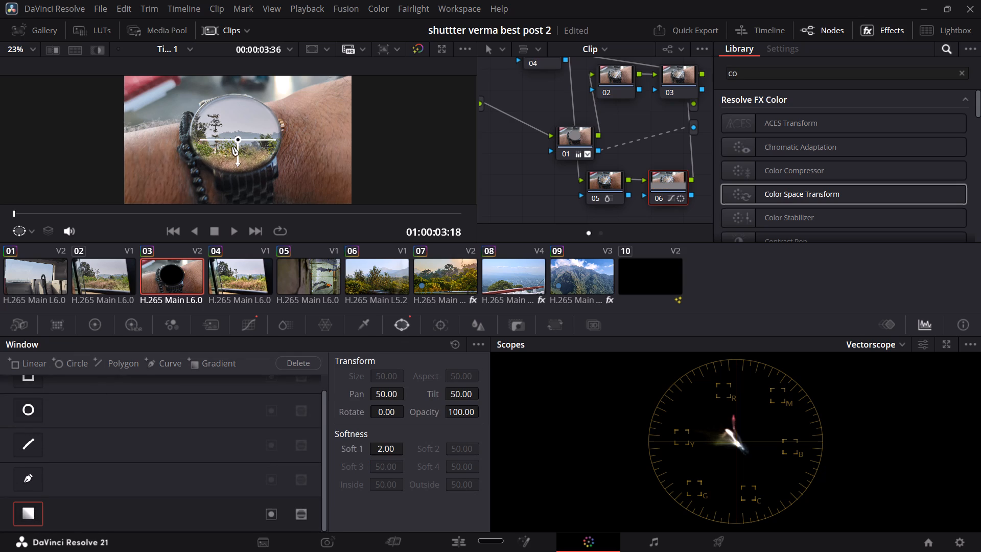
left_click_drag(237, 137, 204, 160)
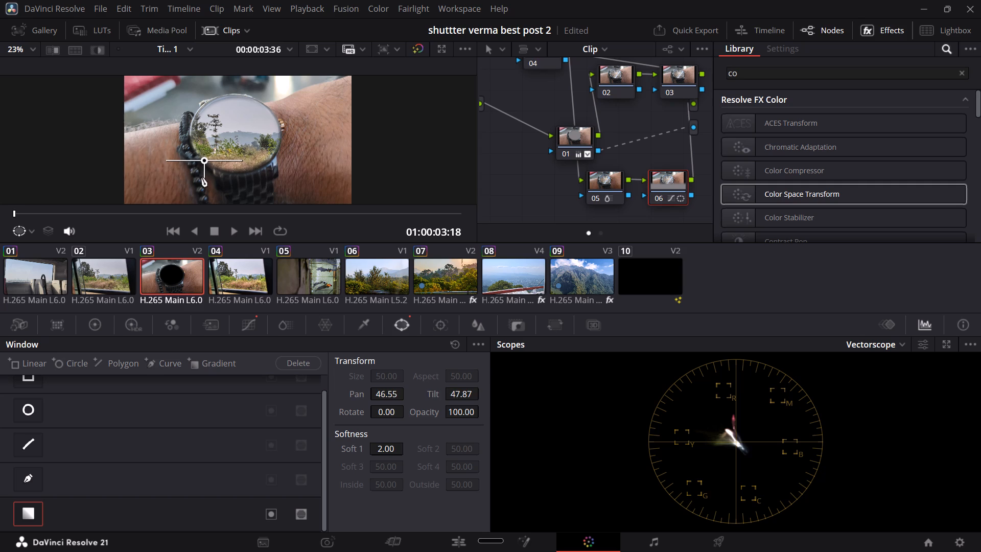
left_click_drag(203, 183, 265, 147)
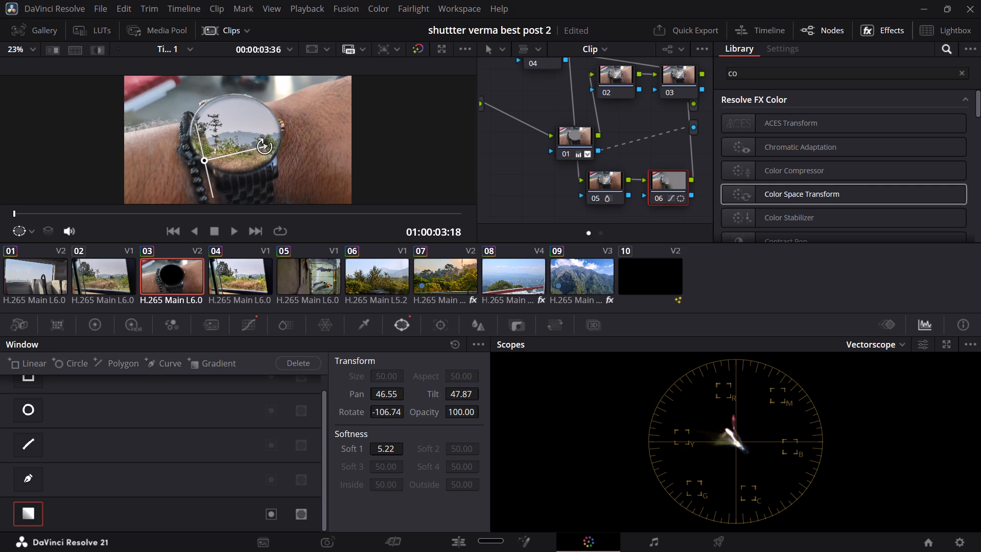
left_click_drag(265, 147, 162, 166)
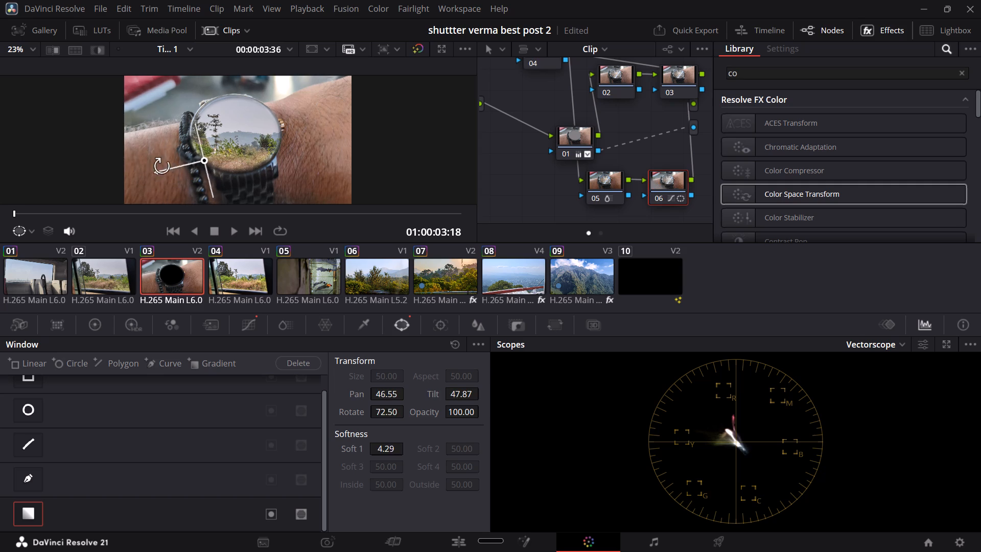
left_click_drag(162, 166, 269, 115)
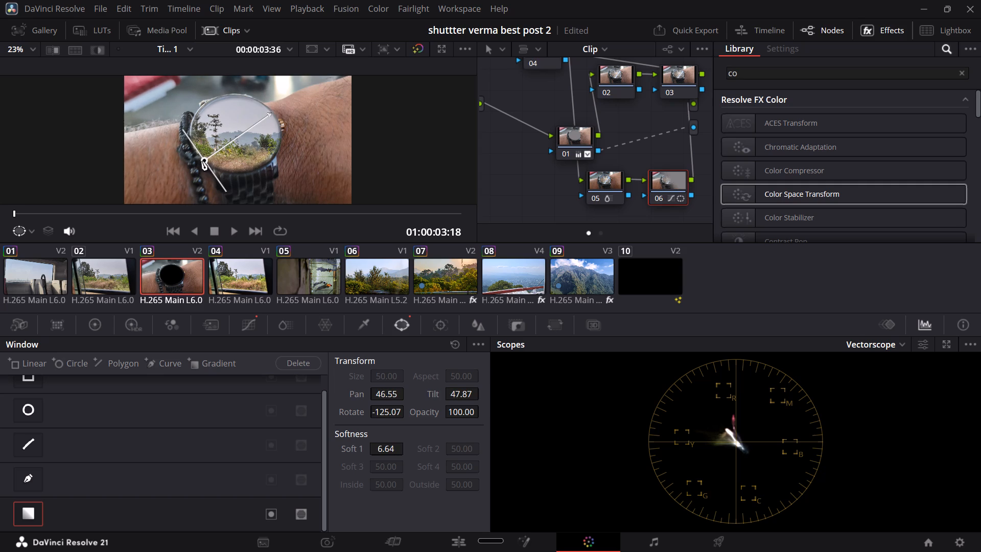
left_click_drag(205, 159, 288, 122)
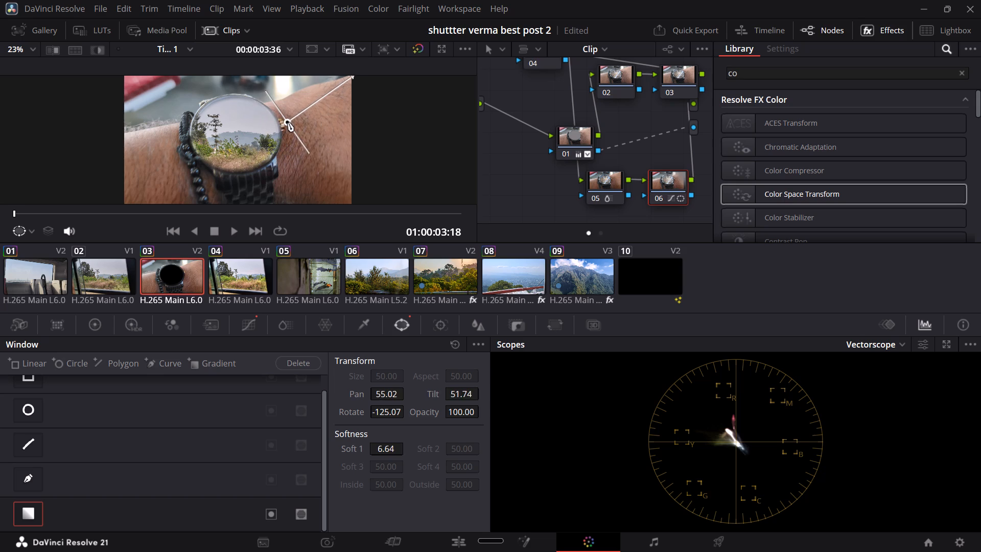
left_click_drag(288, 122, 307, 100)
left_click(307, 100)
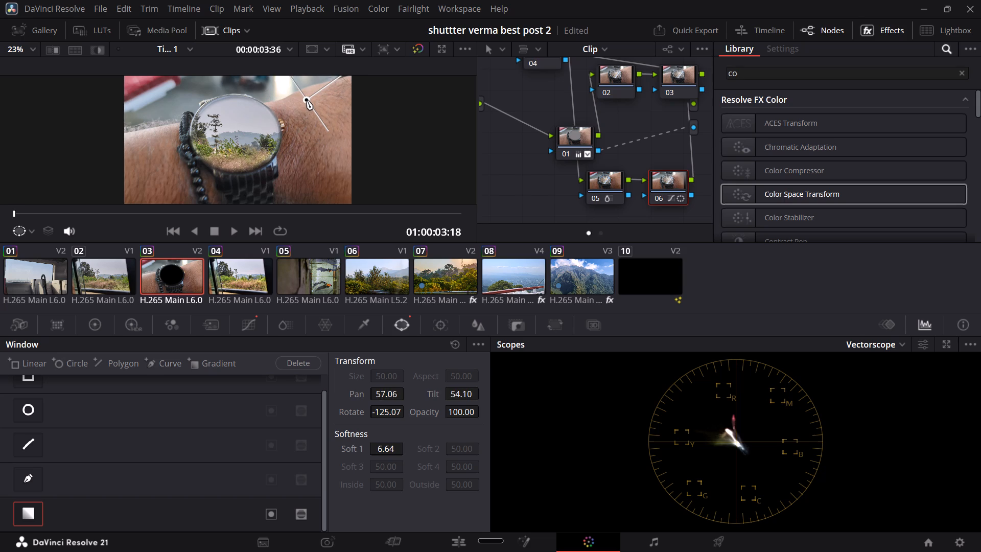
Add a circle window on node 06 around the watch face, with size 53.43, aspect 51.94, pan 49.51 and tilt 50.69.
left_click(27, 404)
left_click_drag(239, 138, 228, 139)
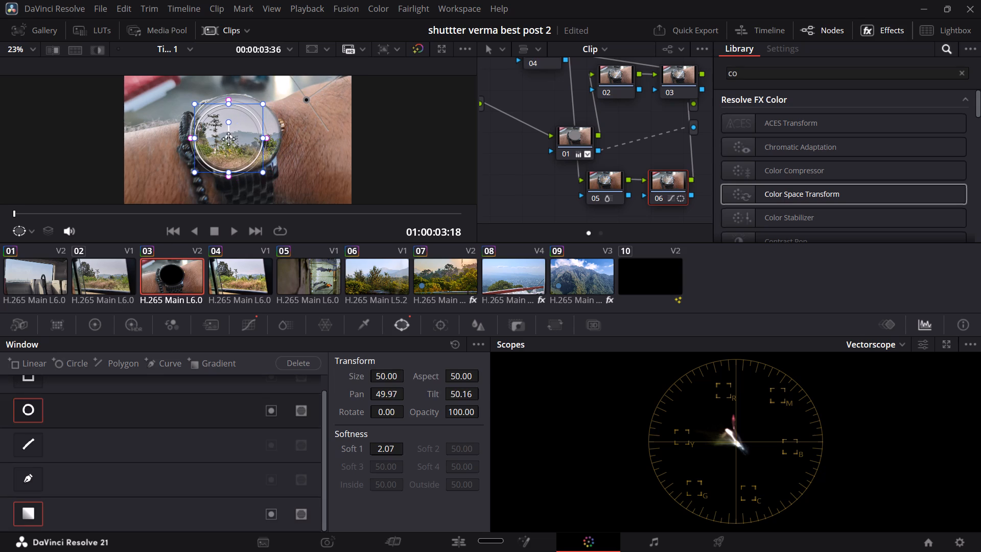
left_click_drag(228, 139, 229, 139)
left_click_drag(263, 137, 273, 137)
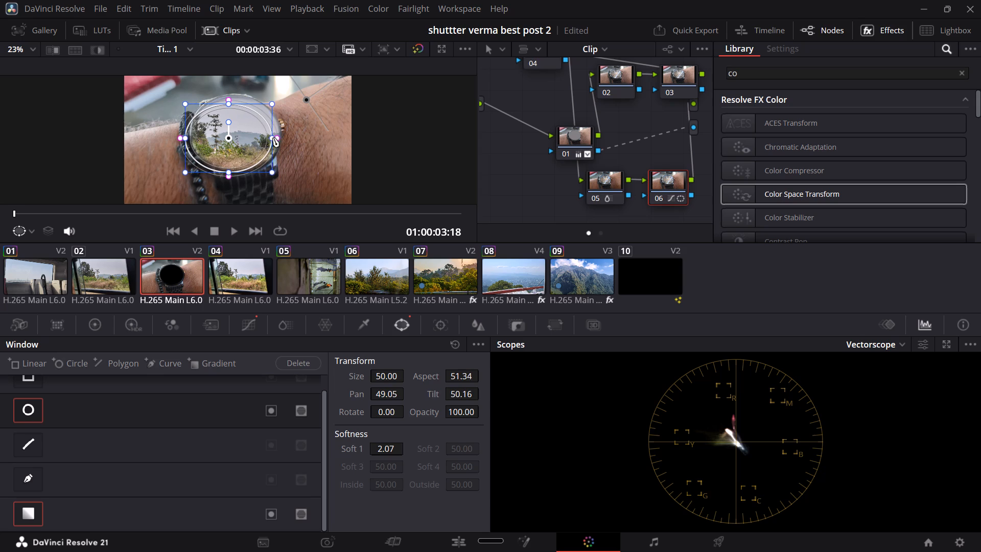
left_click_drag(273, 137, 274, 137)
left_click_drag(228, 105, 233, 95)
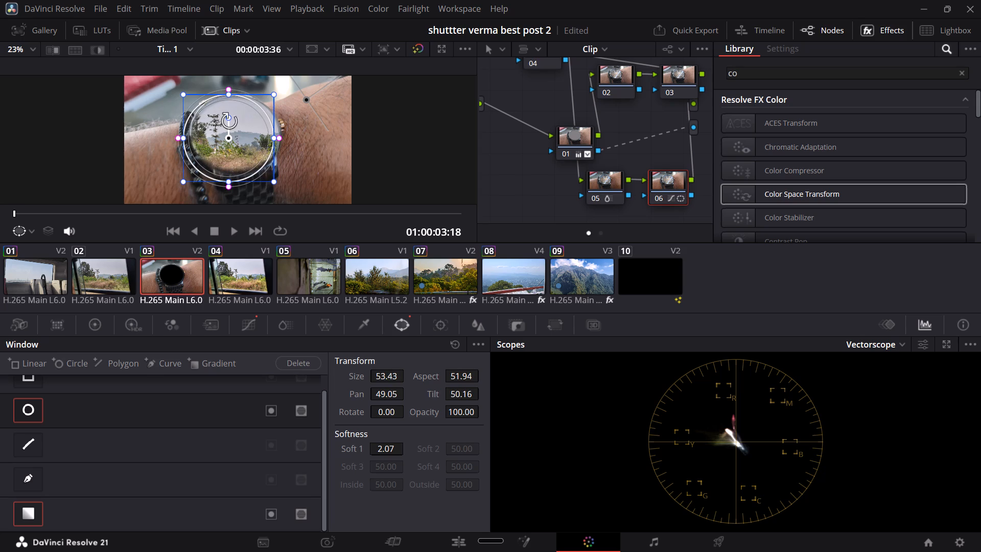
left_click_drag(228, 141, 233, 133)
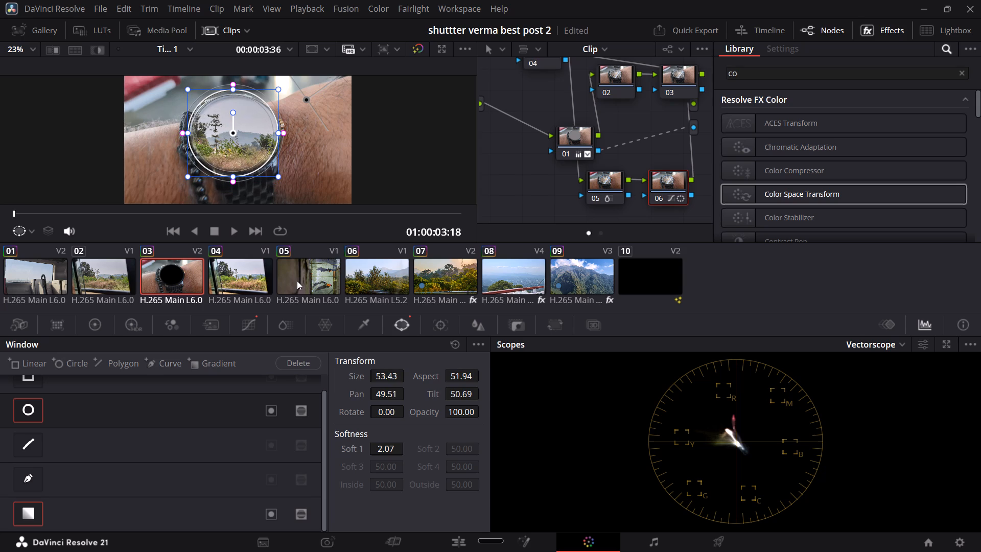
Adjust node 06's overall ColorSlice saturation, trying 1.20 and settling on 0.96.
left_click(286, 326)
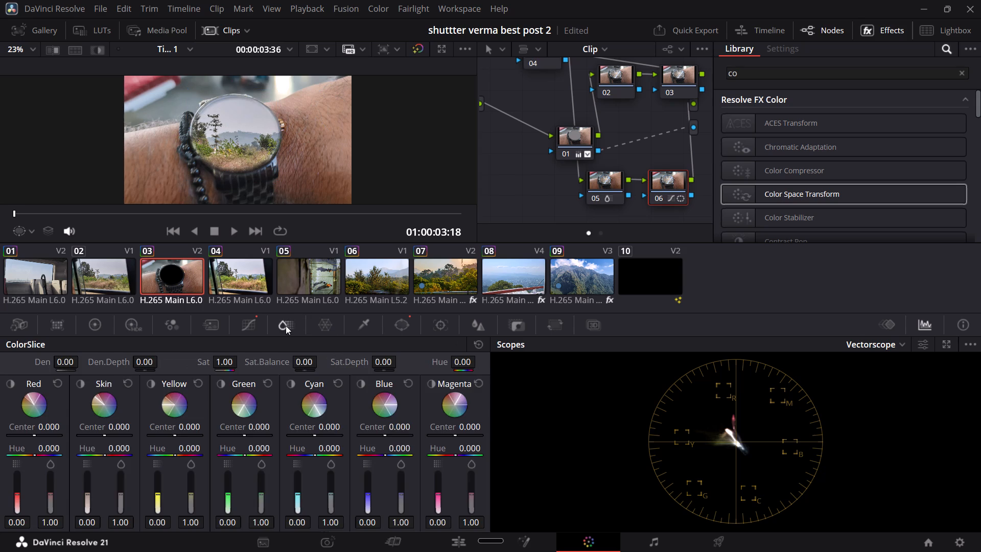
left_click_drag(225, 363, 229, 363)
left_click_drag(229, 363, 231, 365)
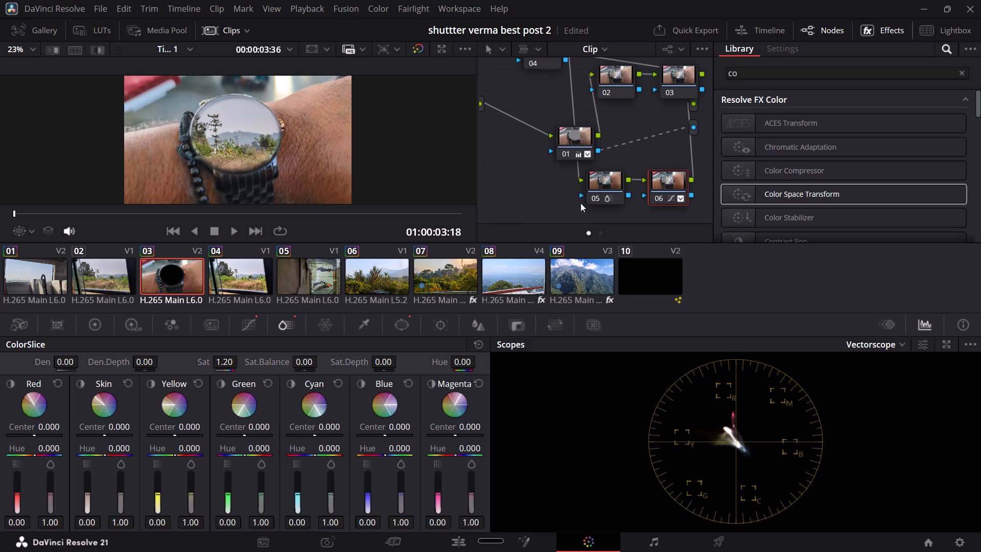
left_click(676, 186)
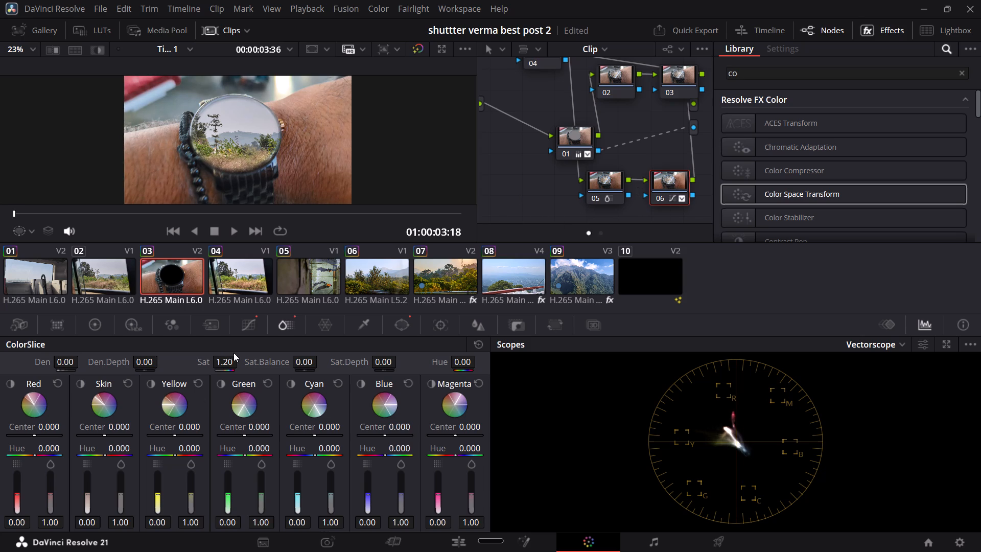
left_click_drag(229, 365, 218, 365)
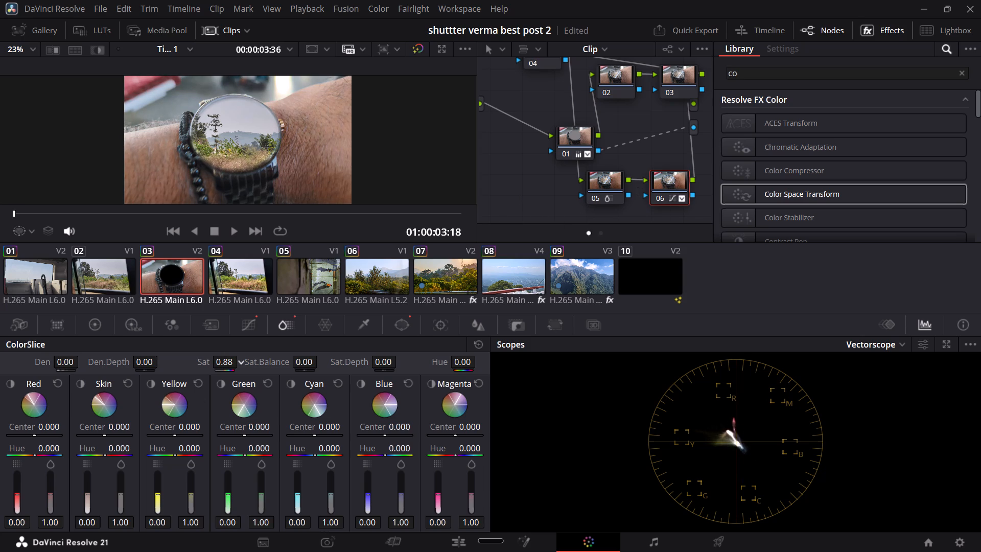
left_click_drag(218, 365, 221, 365)
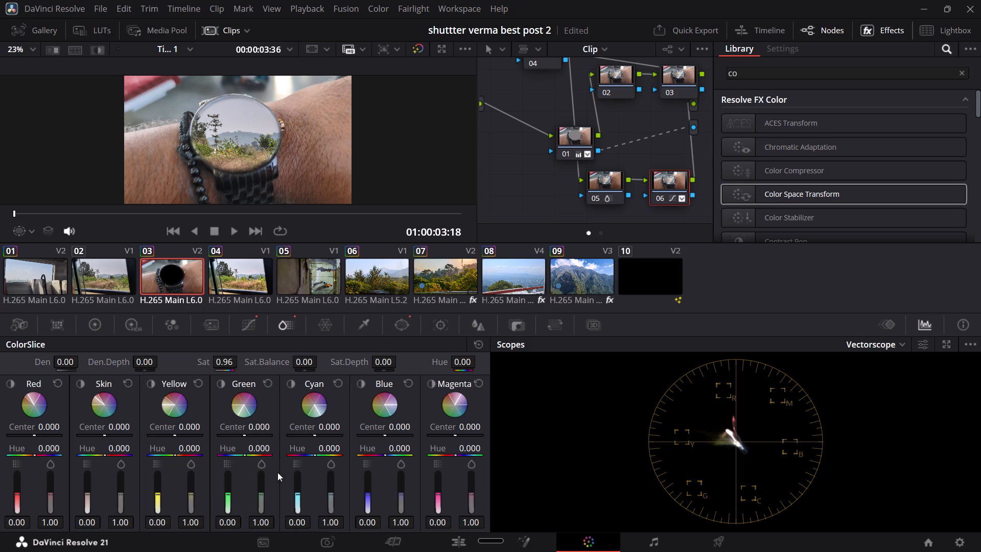
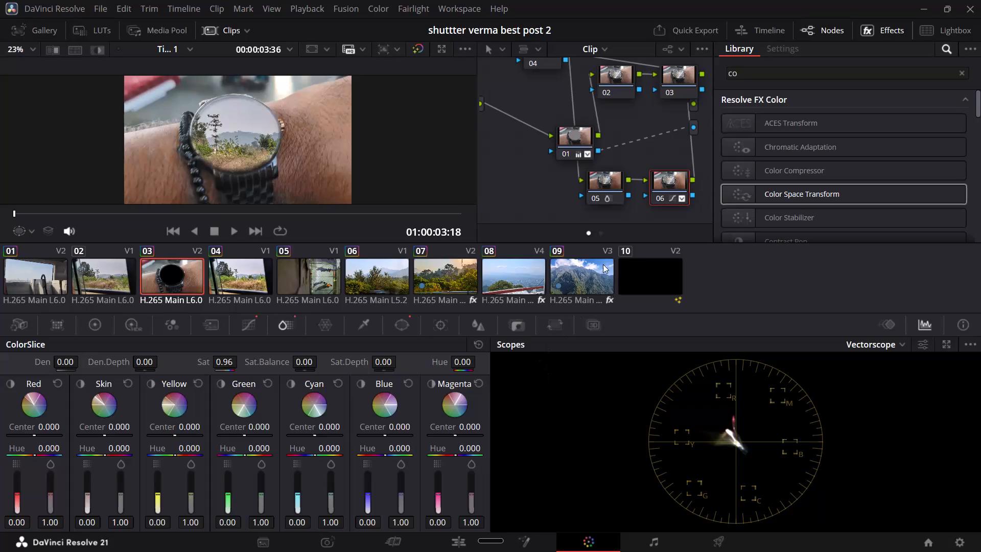
On clip 07 at 01:00:11:18, add a Color Warper Chroma Warp stroke point sampled from the green trees on node 04.
left_click(603, 264)
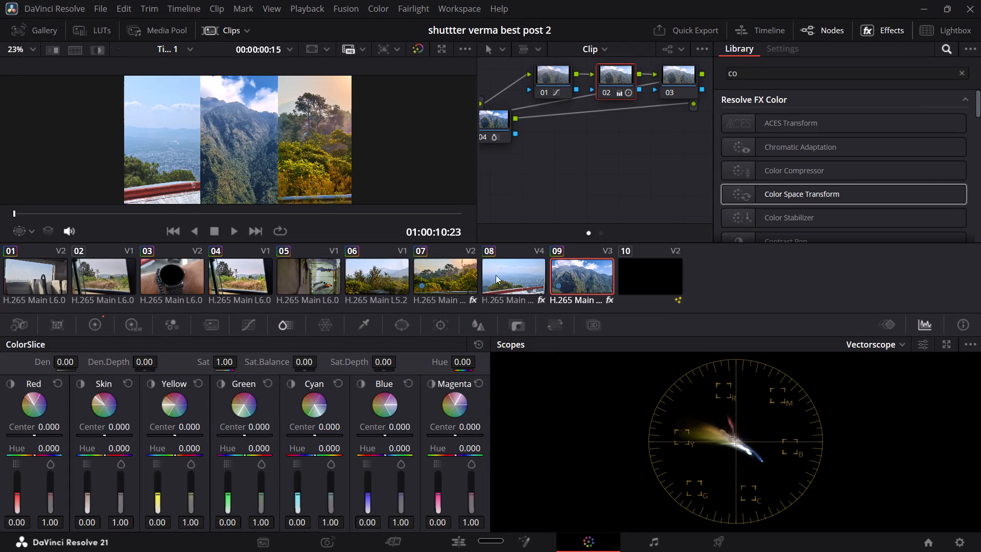
left_click(437, 266)
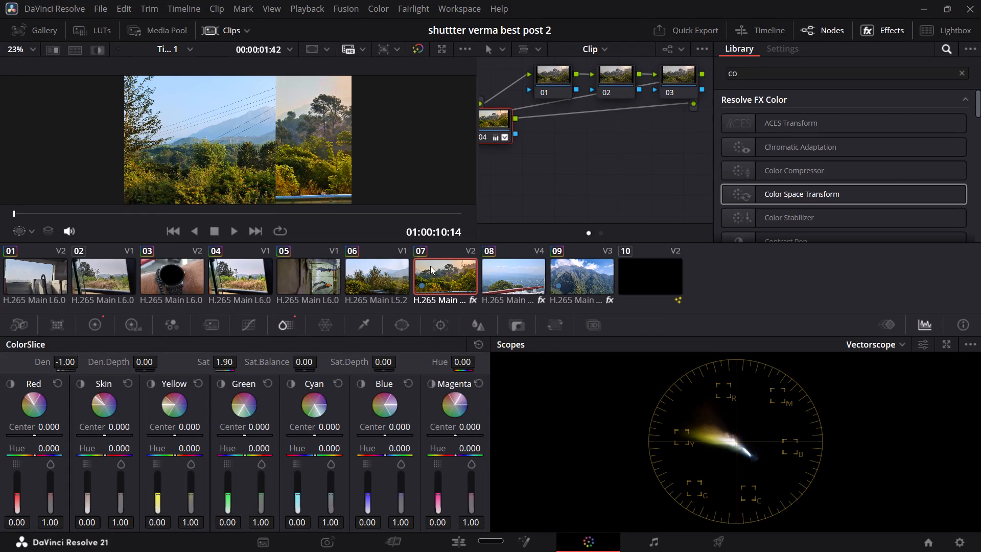
left_click_drag(167, 215, 232, 214)
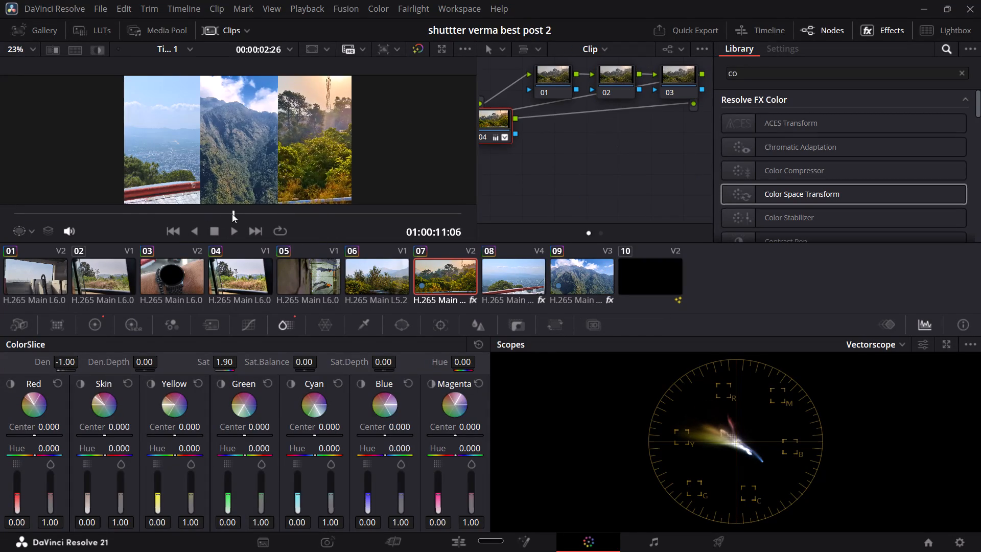
left_click_drag(232, 214, 339, 243)
left_click(351, 246)
left_click_drag(353, 247, 385, 244)
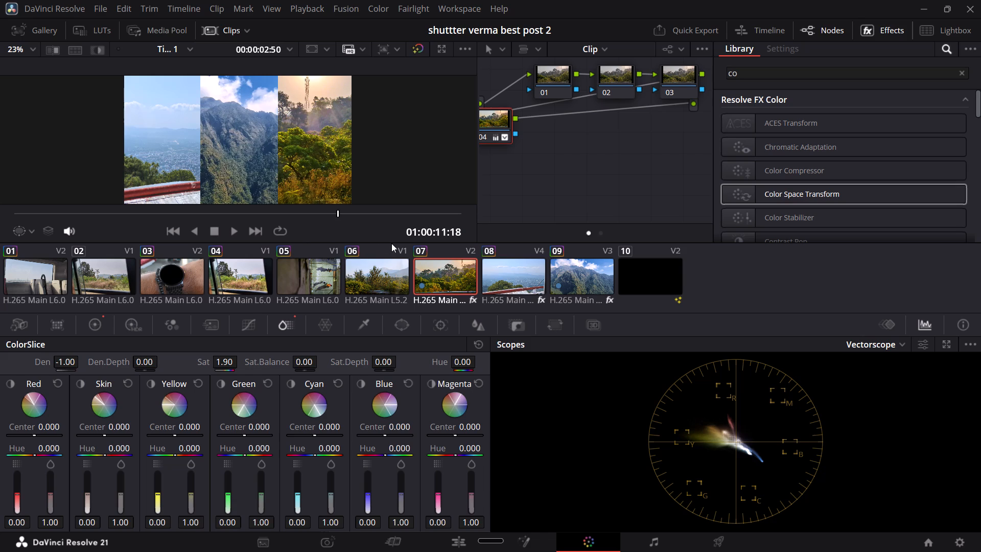
left_click_drag(391, 243, 399, 242)
left_click_drag(399, 241, 363, 228)
left_click(324, 317)
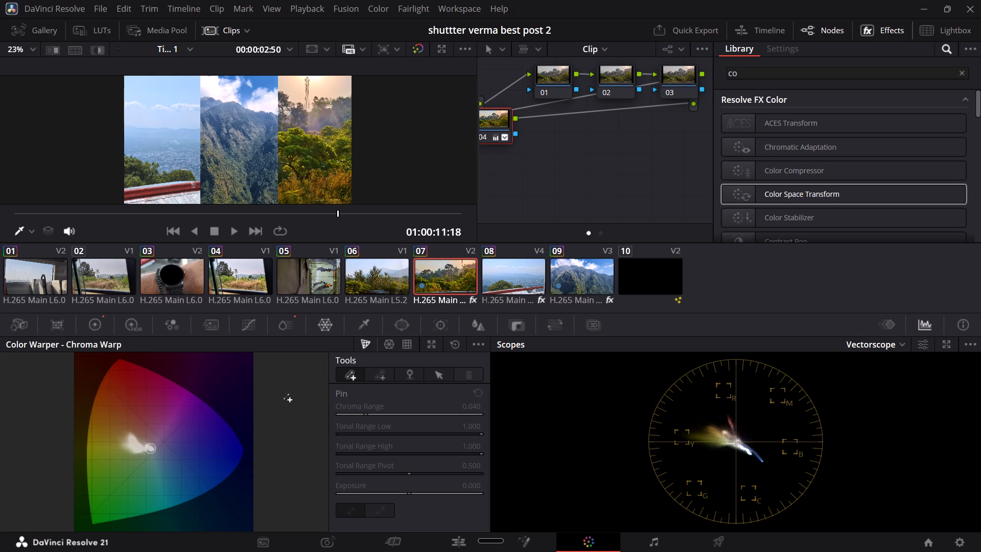
left_click(329, 168)
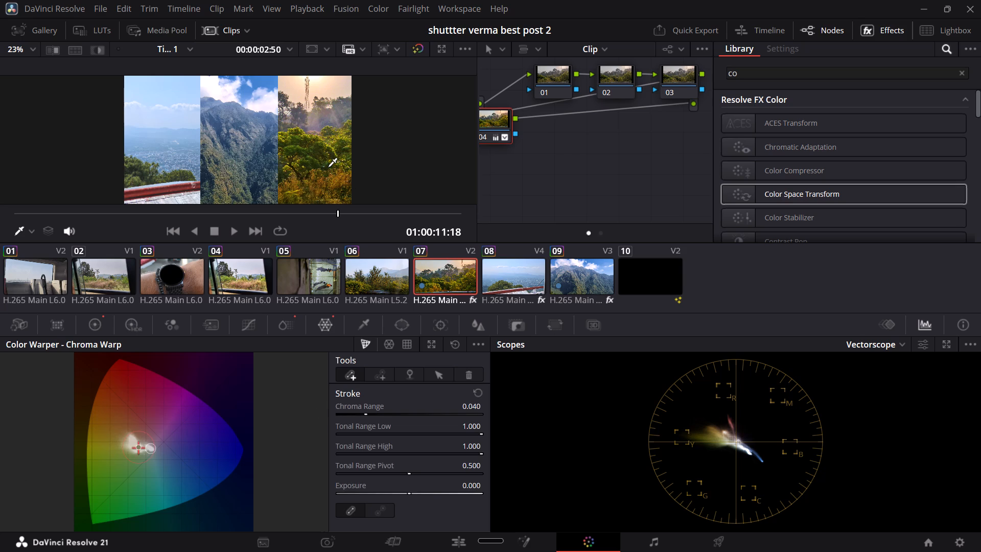
left_click(329, 168)
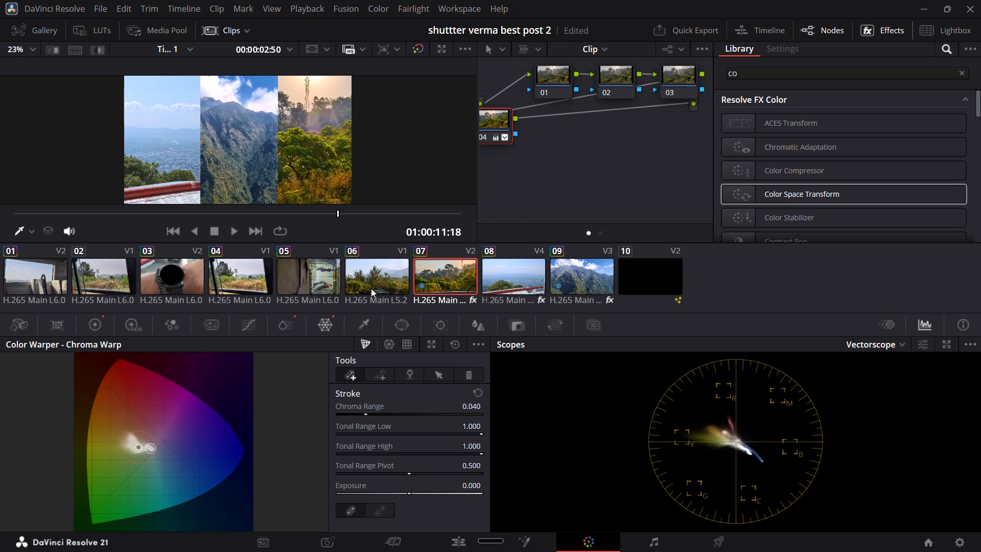
Set the tree stroke's chroma range to 0.087 and its exposure to 0.176.
left_click_drag(366, 414, 381, 412)
left_click_drag(381, 412, 494, 275)
left_click_drag(494, 275, 292, 264)
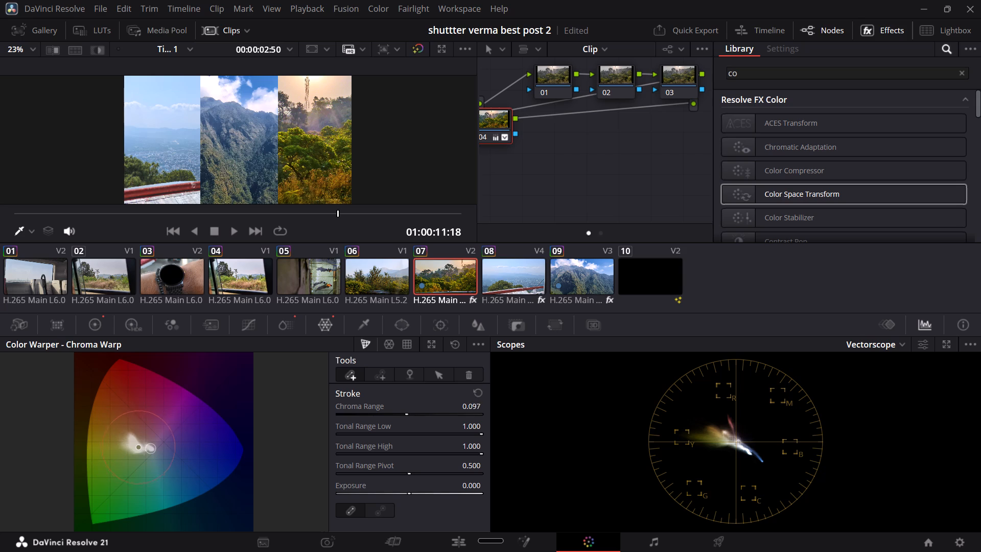
left_click_drag(292, 264, 149, 260)
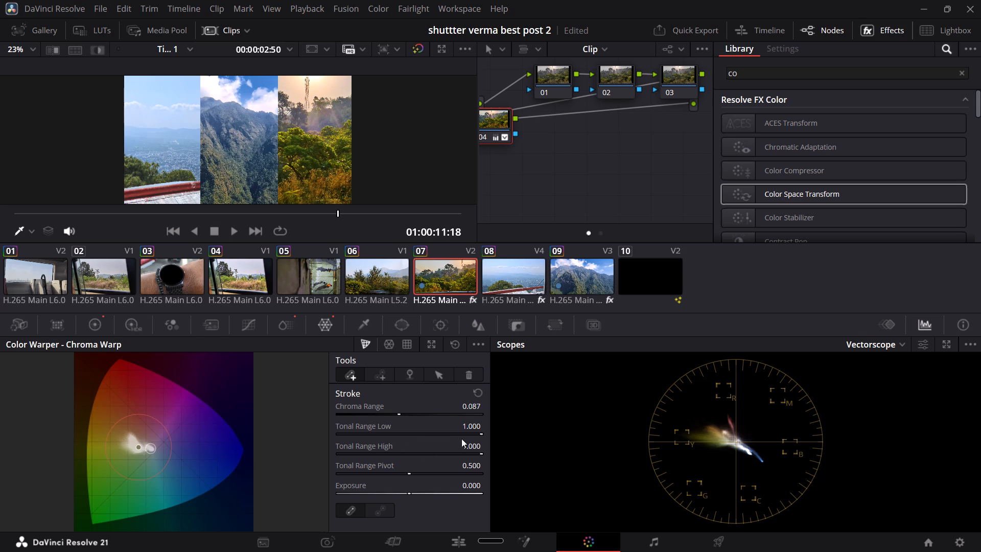
left_click_drag(409, 493, 256, 483)
left_click_drag(256, 483, 313, 486)
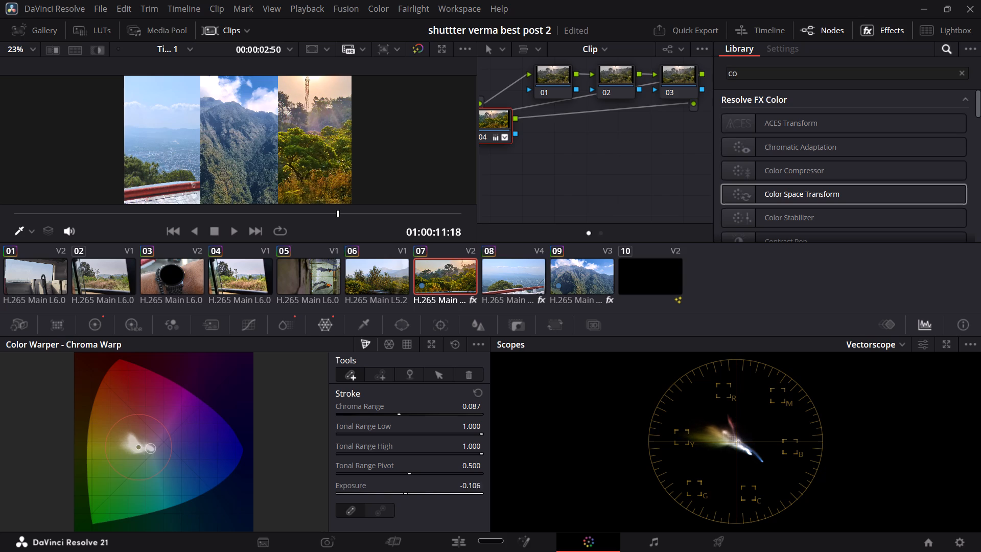
left_click_drag(313, 486, 454, 502)
left_click_drag(454, 502, 623, 506)
left_click_drag(623, 506, 550, 517)
Add a Chroma Warp pin sampled from the sky by the tower in clip 07, with chroma range 0.052.
left_click(378, 375)
left_click(411, 378)
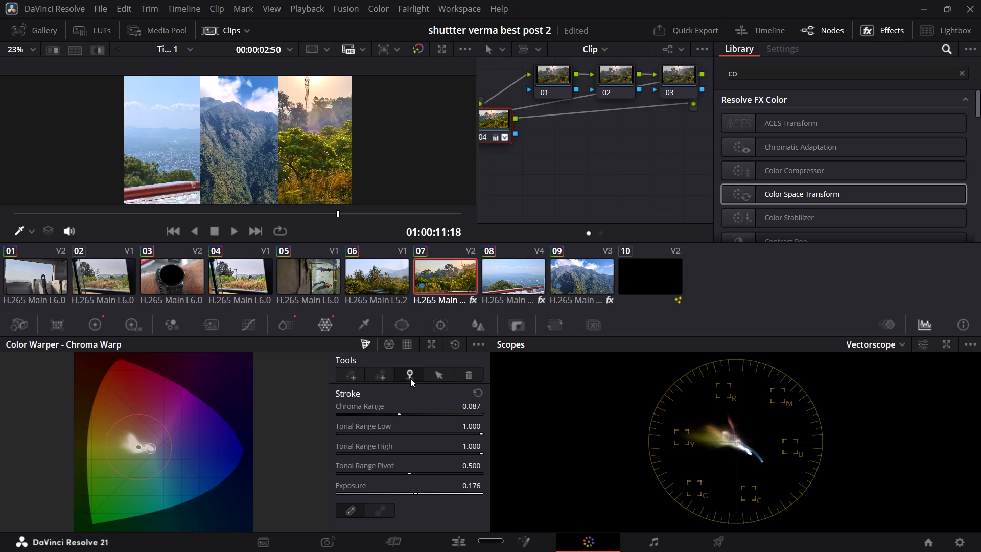
left_click(307, 88)
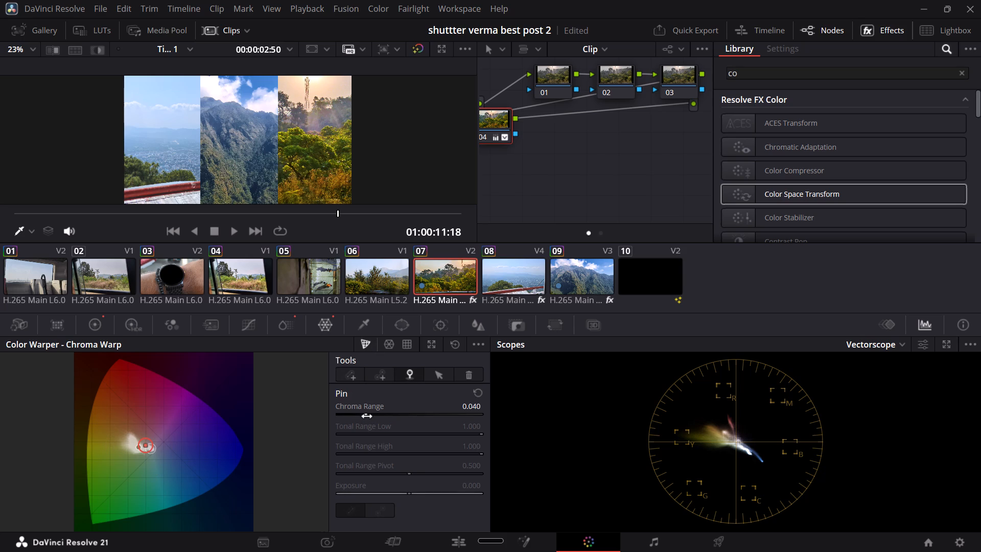
left_click_drag(367, 417, 510, 453)
left_click_drag(510, 453, 555, 456)
Reposition the sky pin on the chroma chart, trying several spots and settling it at the neutral centre.
left_click(442, 380)
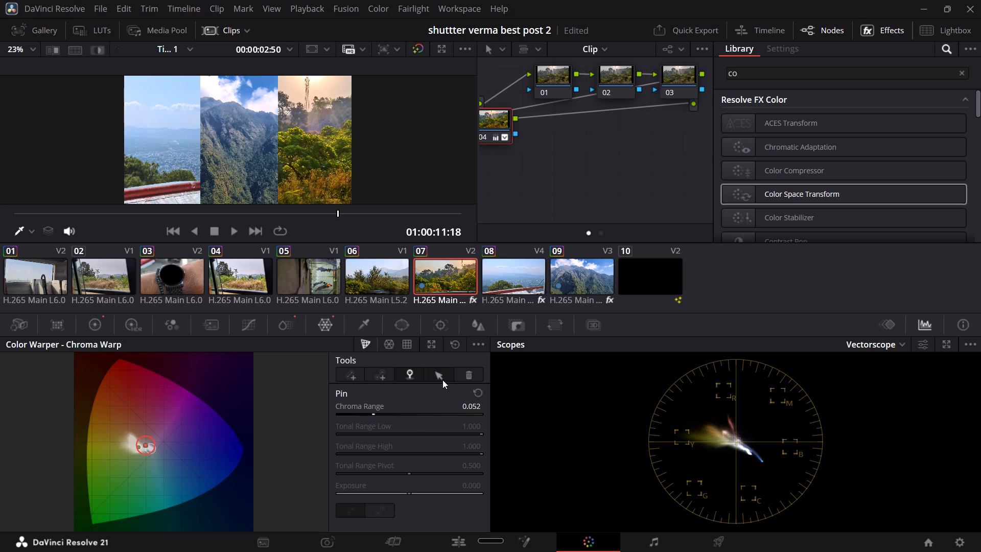
left_click(232, 152)
left_click(236, 139)
left_click(241, 160)
left_click_drag(146, 445, 145, 445)
left_click_drag(145, 445, 260, 434)
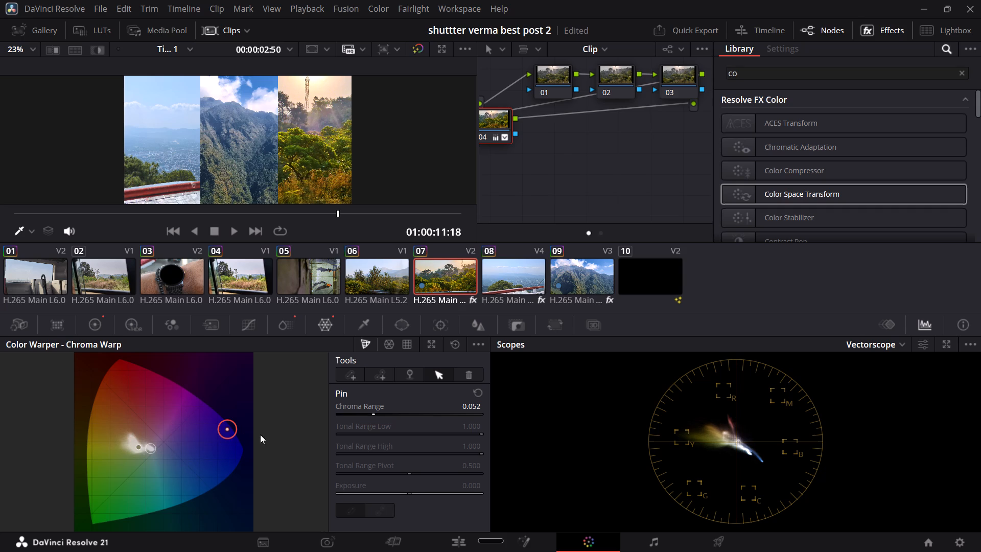
left_click_drag(260, 434, 138, 450)
left_click_drag(138, 450, 138, 452)
left_click_drag(136, 452, 148, 450)
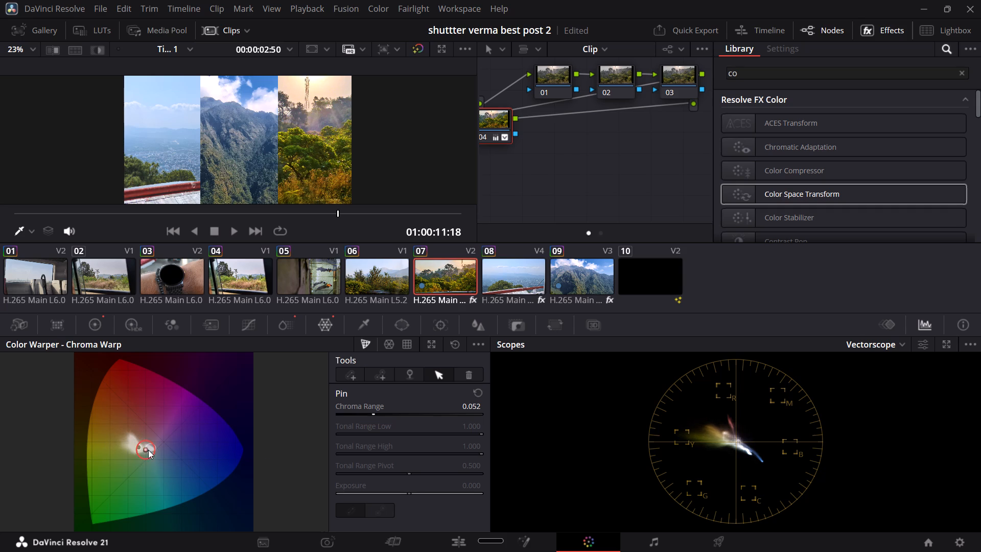
left_click_drag(148, 450, 124, 445)
left_click_drag(124, 445, 163, 438)
left_click_drag(163, 438, 151, 450)
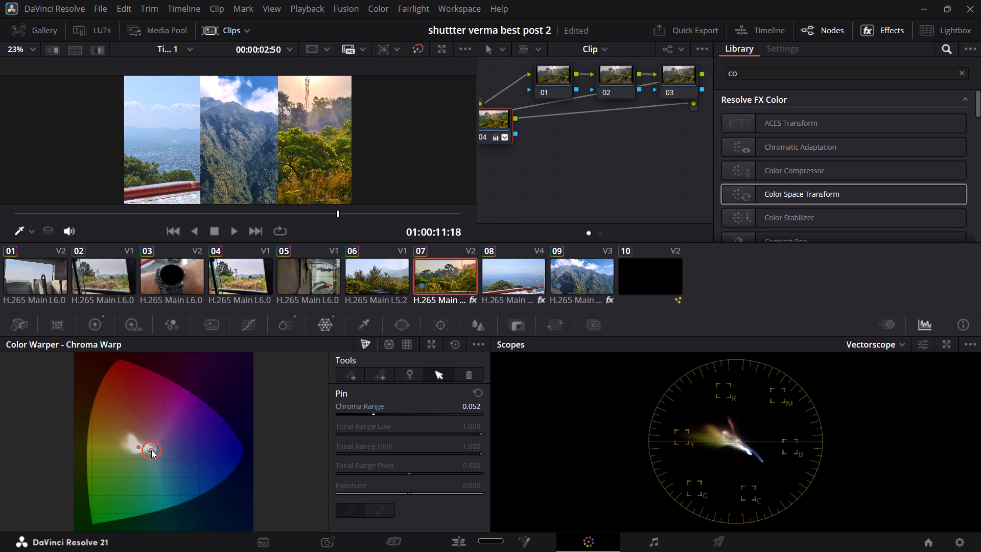
left_click_drag(151, 450, 151, 450)
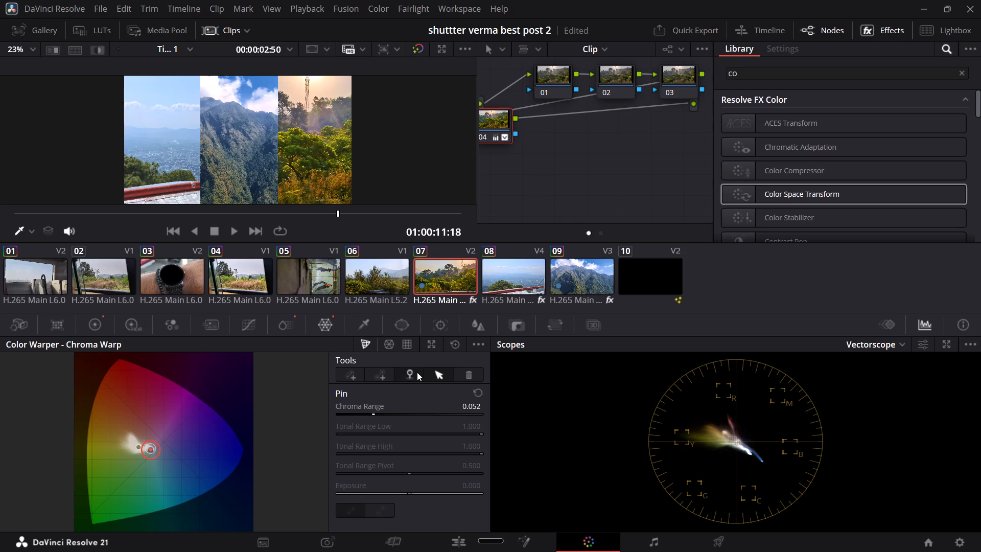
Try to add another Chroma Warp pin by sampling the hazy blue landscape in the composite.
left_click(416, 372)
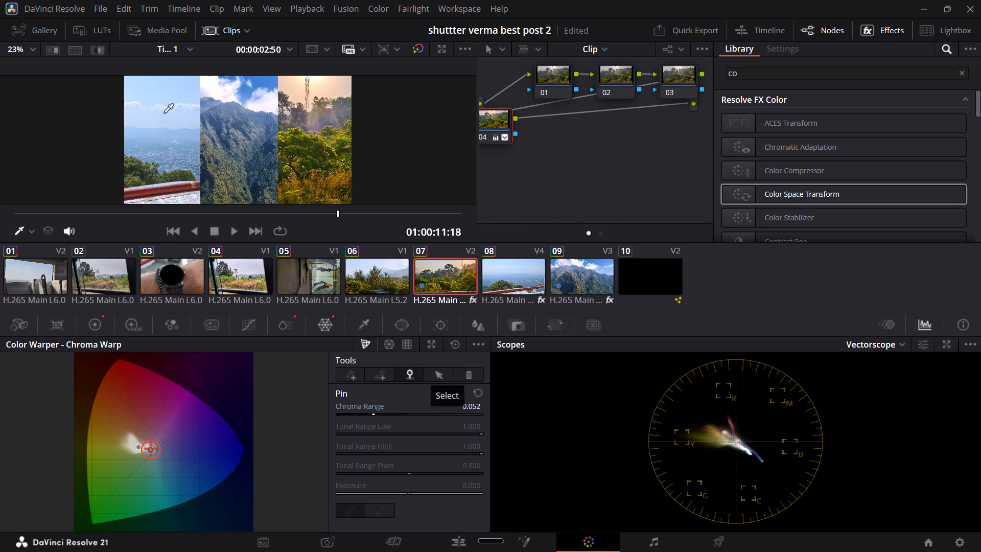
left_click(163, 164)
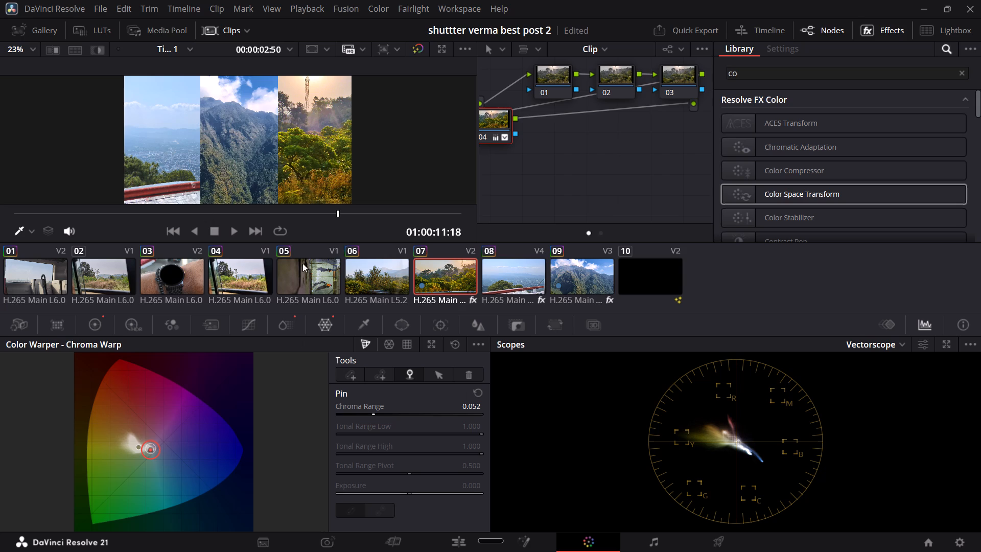
Set the blur H/V ratio on clip 07's node 04 to 0.51 for all three channels.
left_click(485, 323)
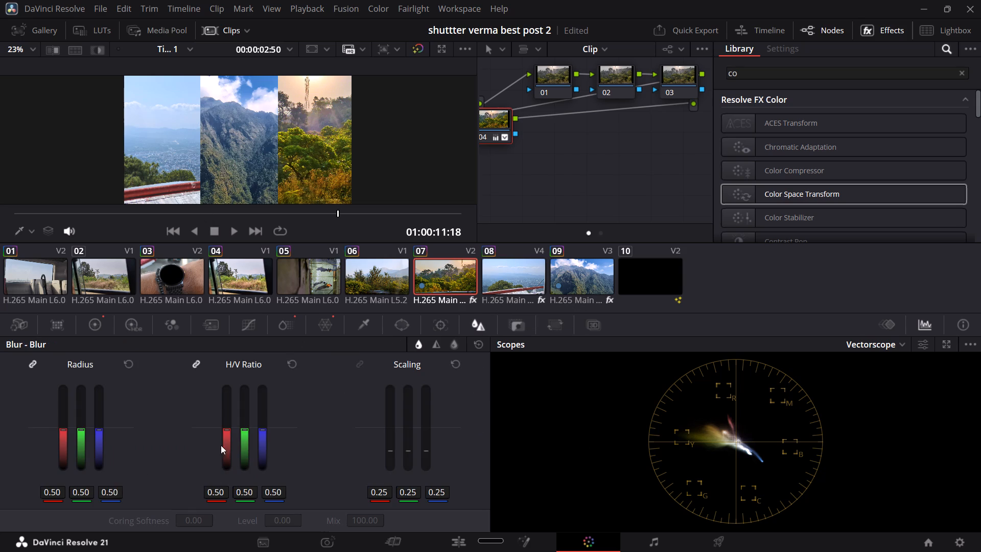
left_click(245, 431)
Select closing title clip 10 and look through the Resolve FX effects filtered by "co".
left_click(633, 272)
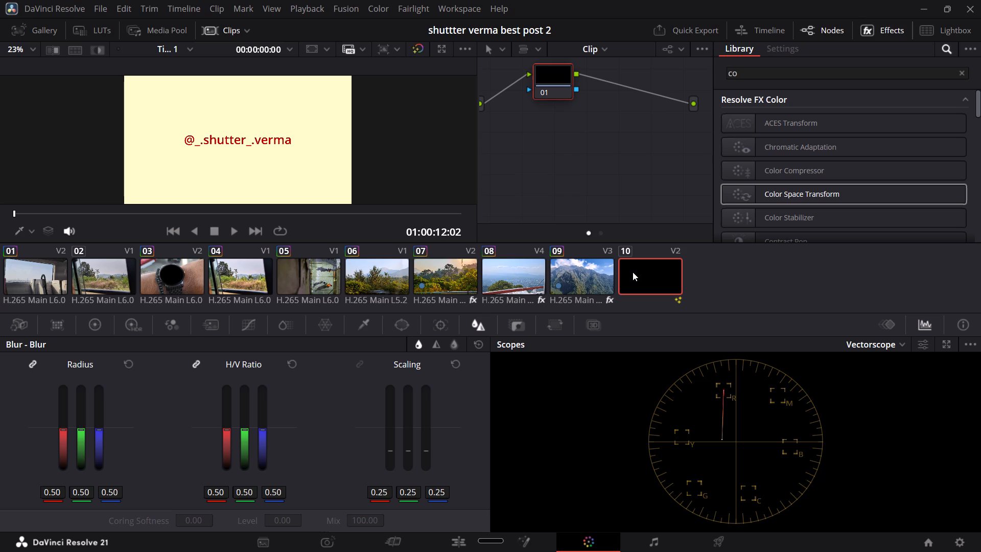
scroll(877, 192, "down", 4)
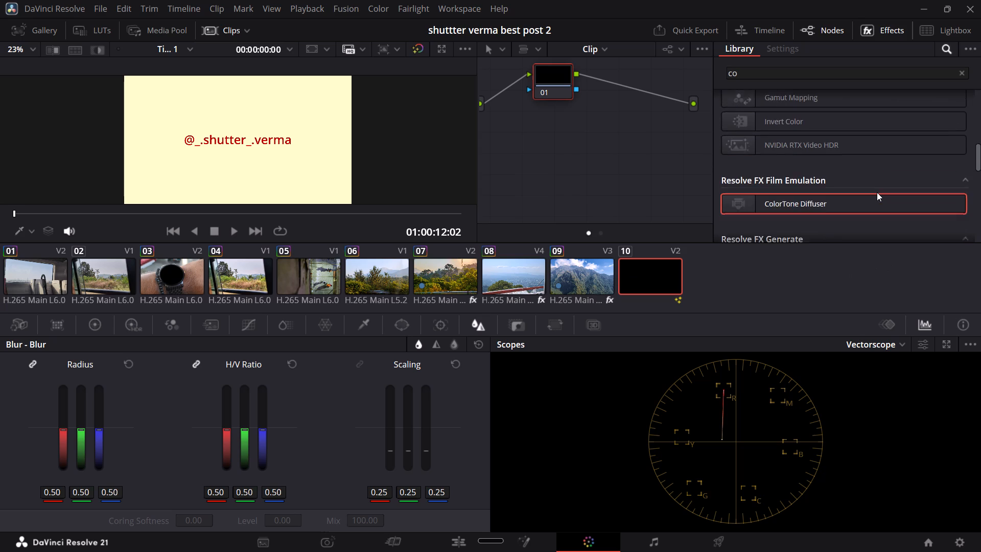
scroll(877, 192, "down", 3)
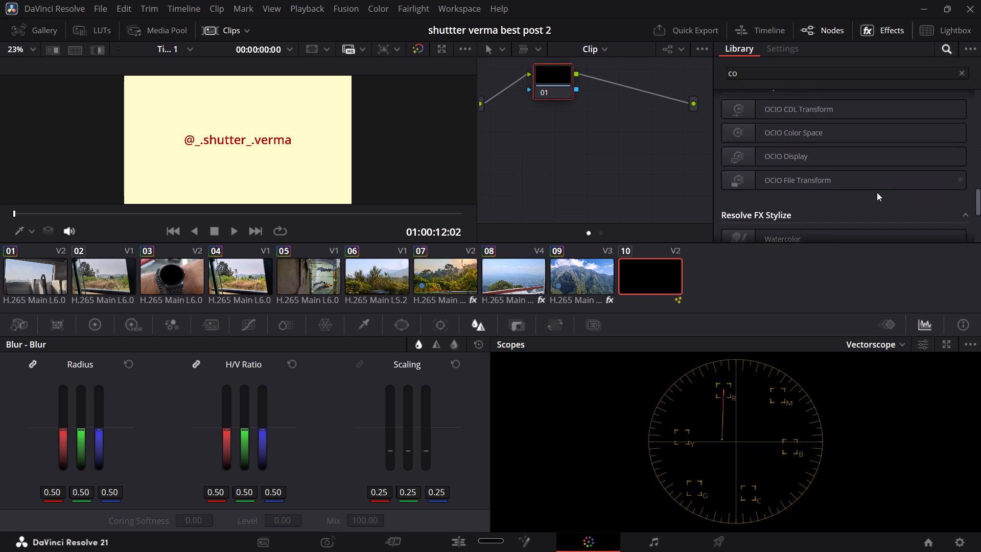
scroll(877, 192, "down", 2)
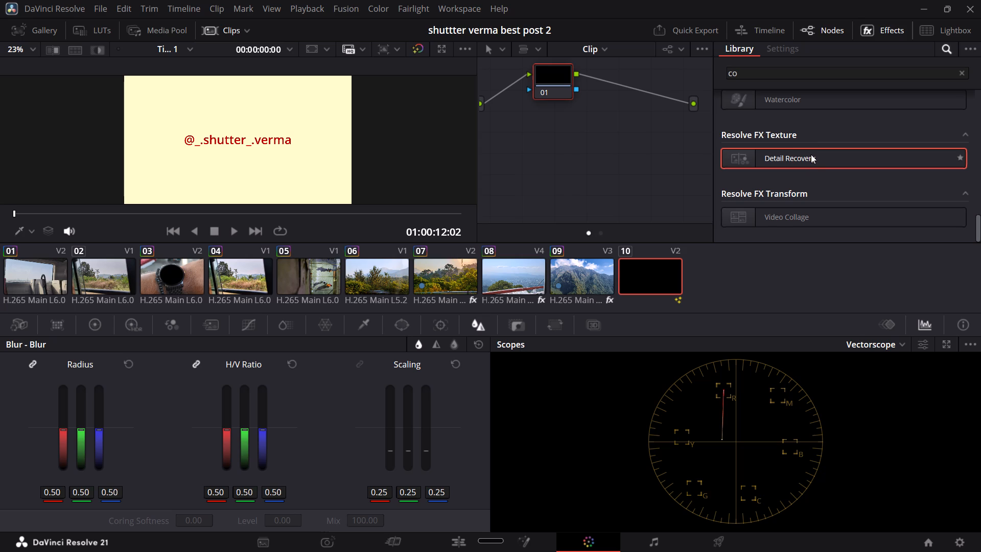
Switch to the Cut page and review the graded clips along Timeline 1.
left_click(401, 549)
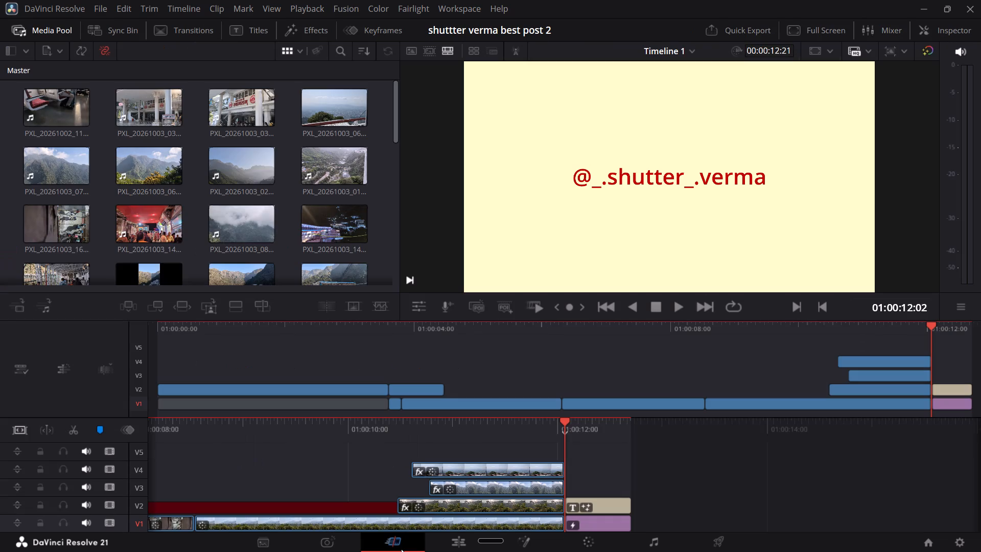
left_click(411, 456)
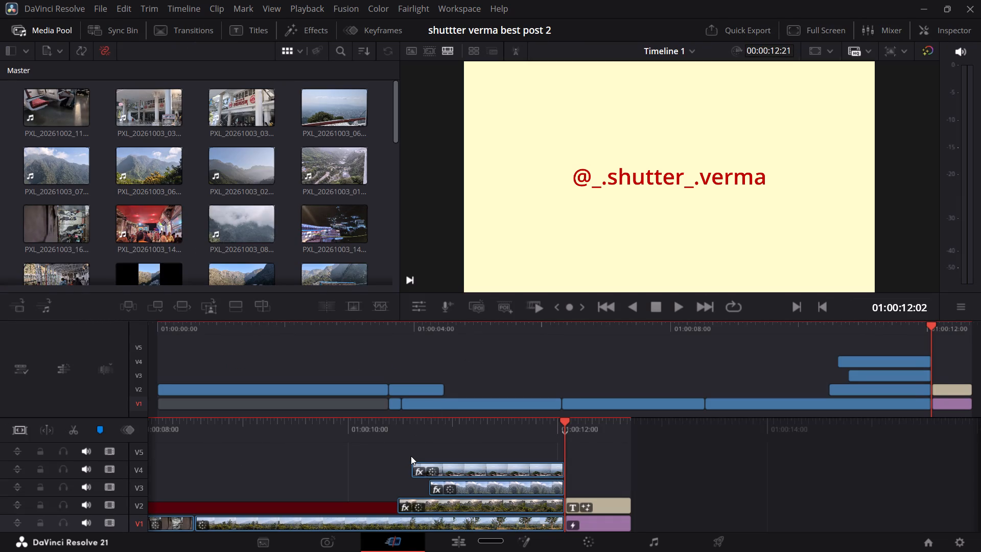
scroll(411, 456, "right", 3)
scroll(411, 456, "left", 1)
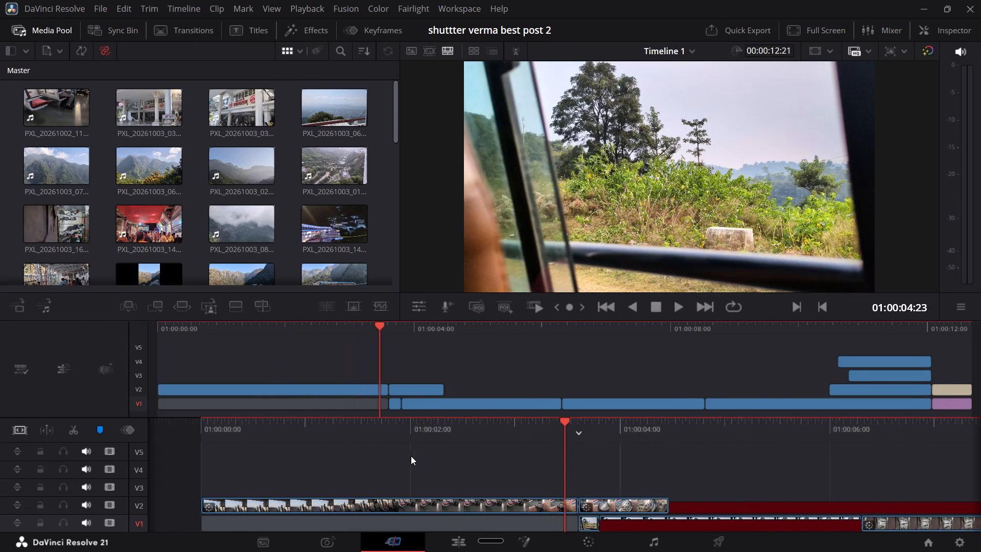
scroll(411, 456, "left", 1)
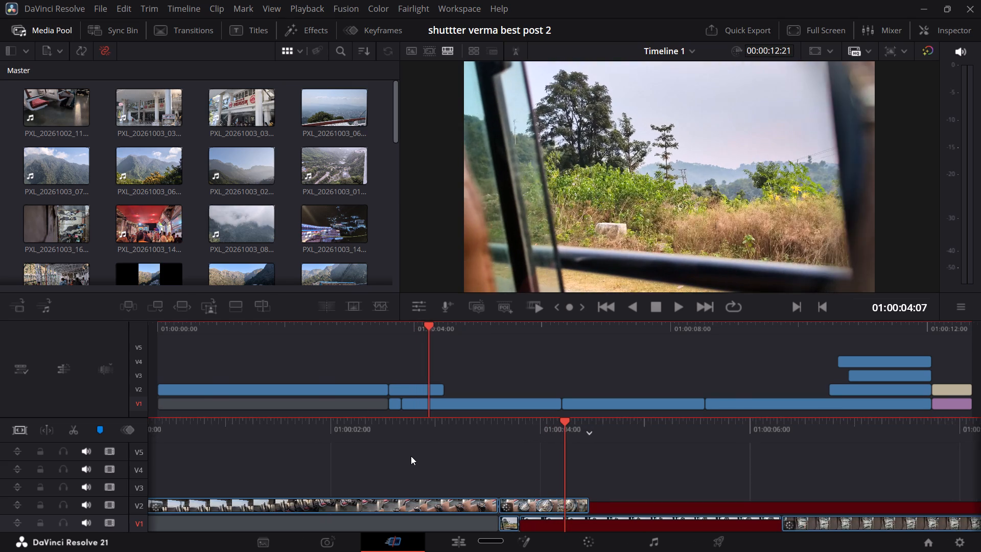
scroll(411, 456, "left", 1)
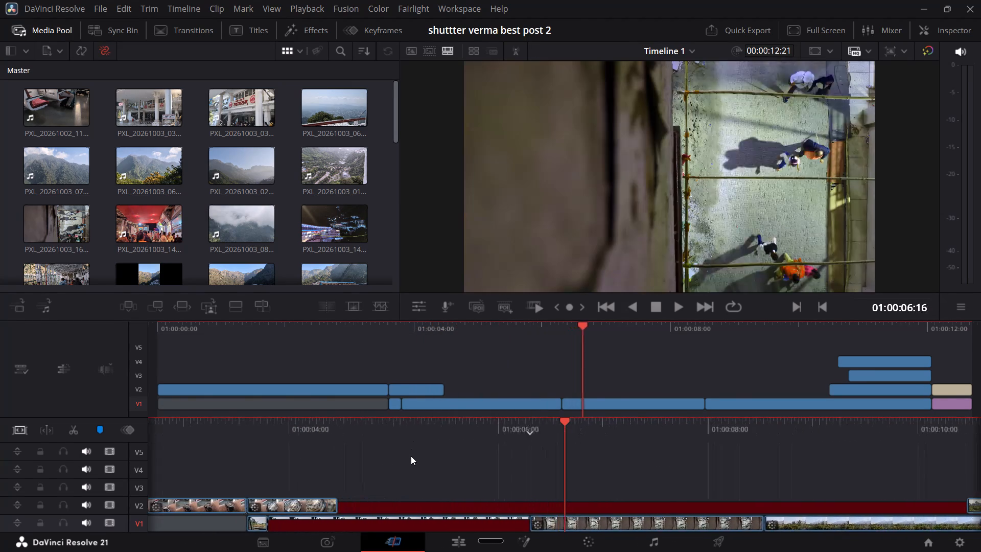
scroll(411, 456, "left", 1)
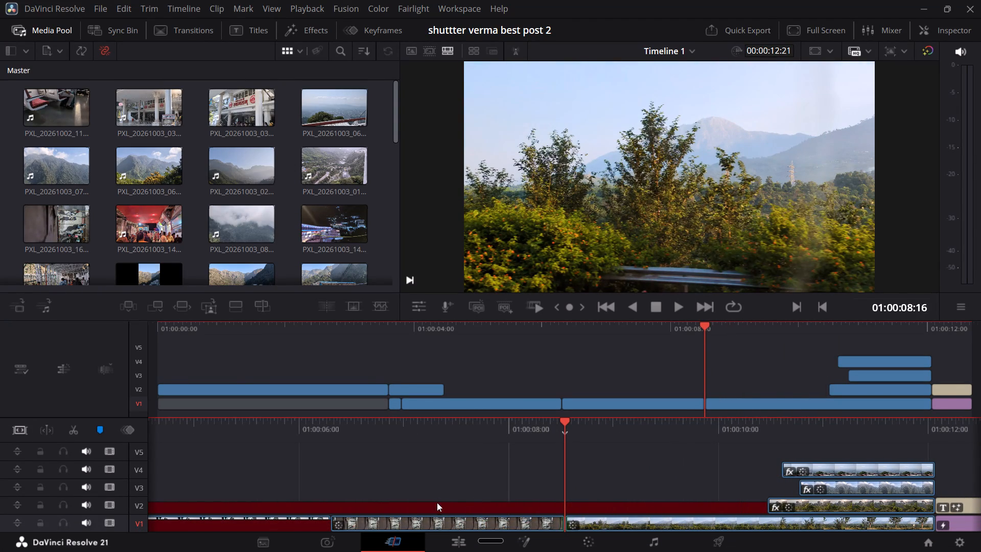
Open Timeline 1 on the Edit page.
left_click(446, 536)
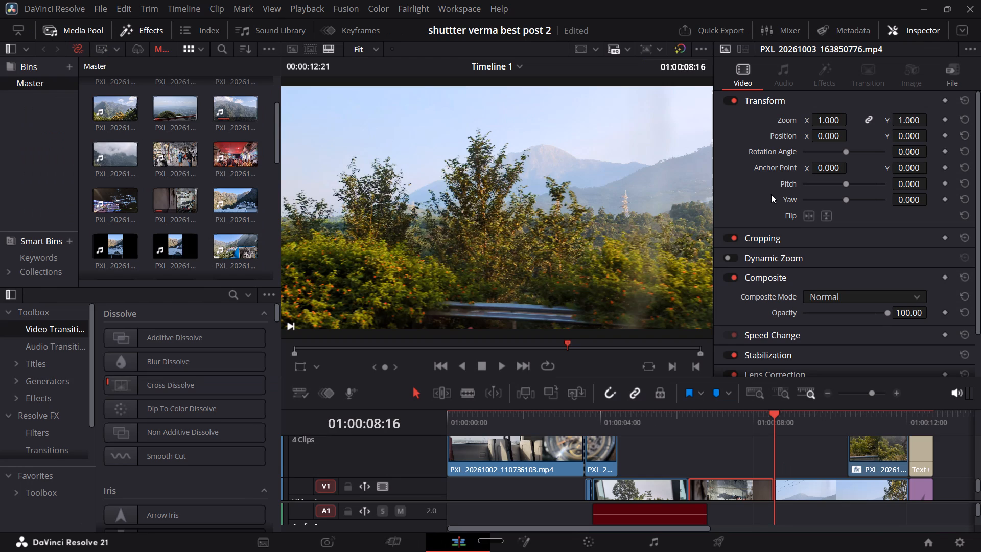
Switch from DaVinci Resolve to Spotify, skip ahead to the track "Tere Liye", and minimize the Spotify window.
left_click(923, 4)
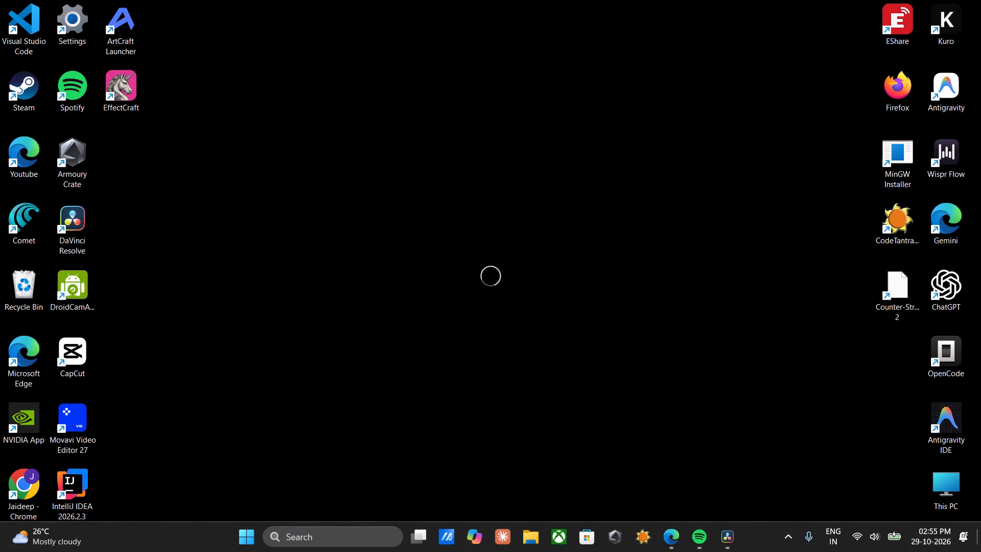
left_click(873, 551)
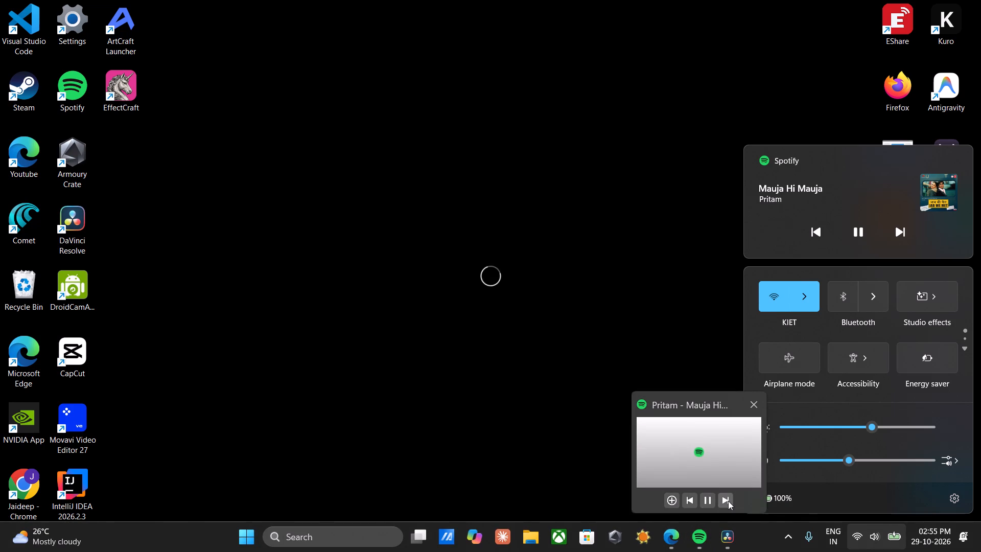
left_click(728, 501)
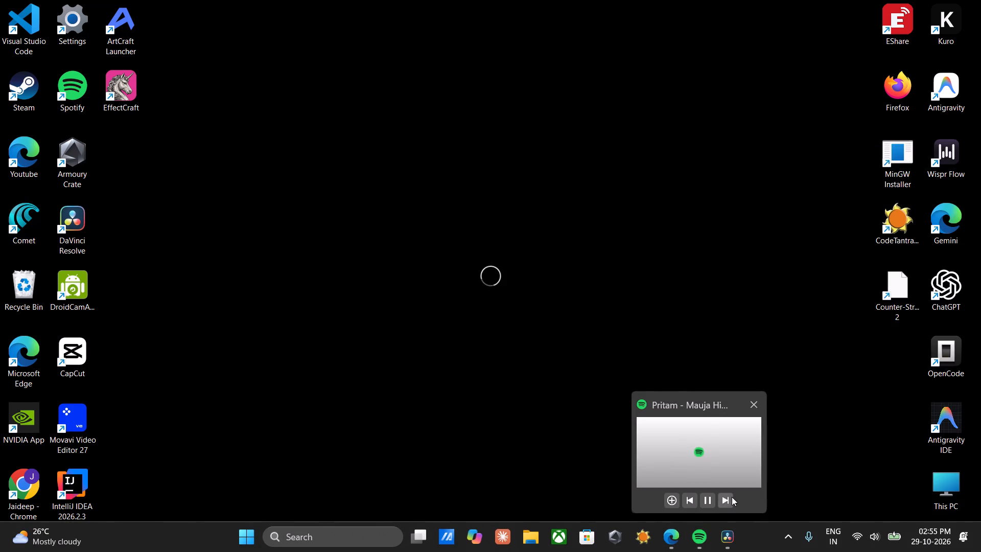
left_click(728, 499)
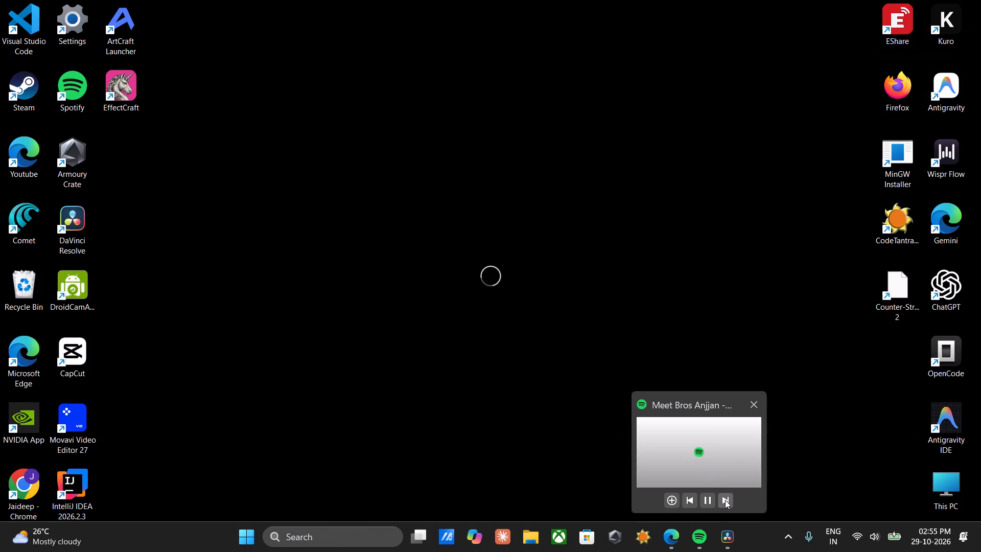
left_click(725, 500)
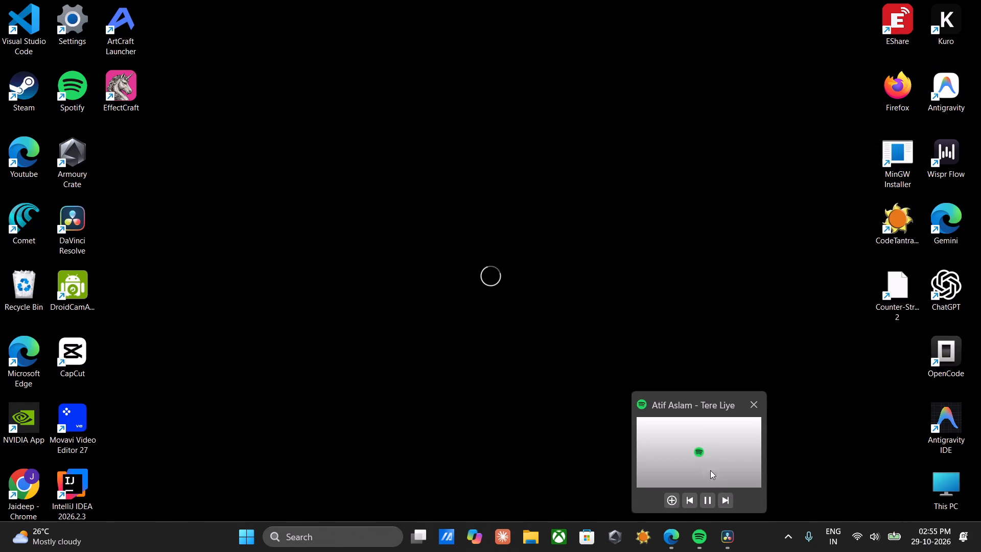
left_click(701, 452)
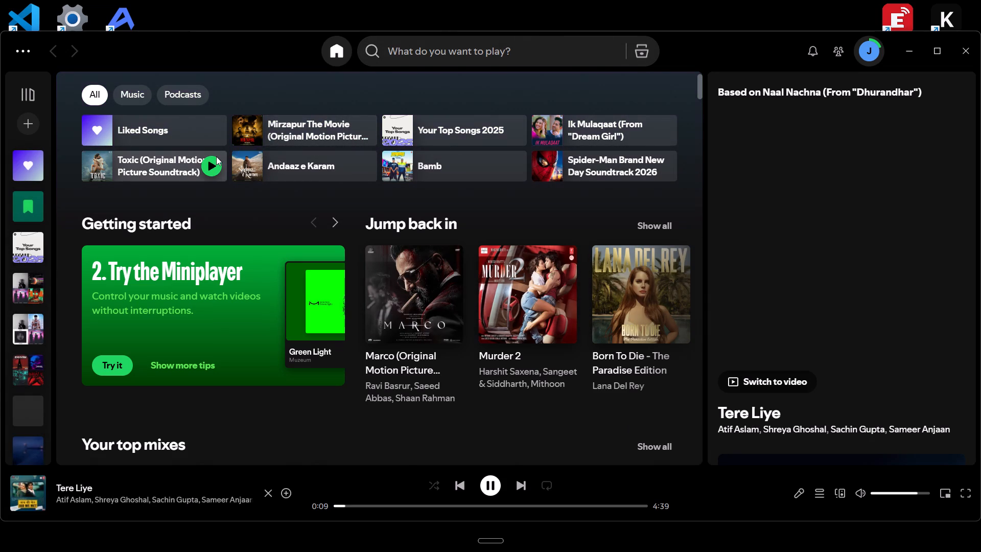
left_click(906, 48)
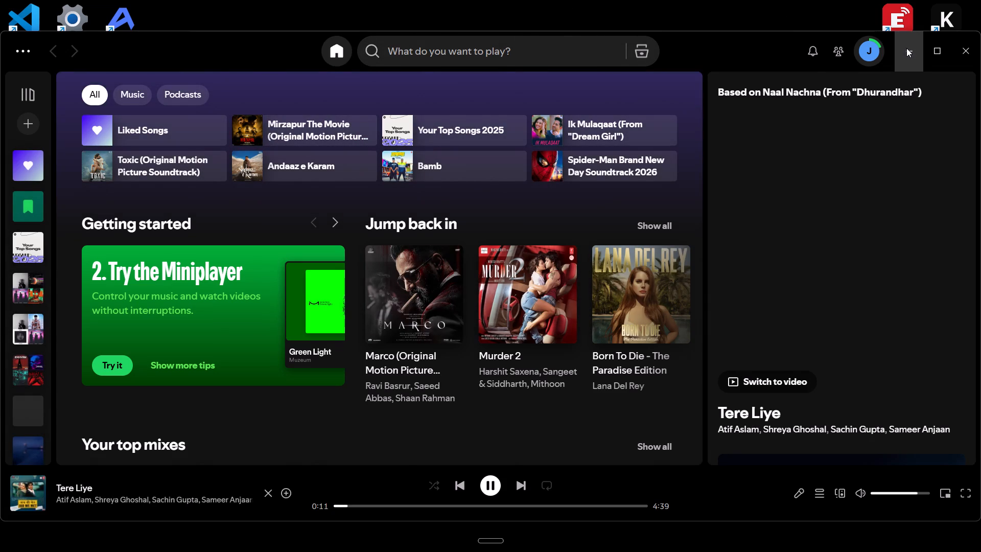
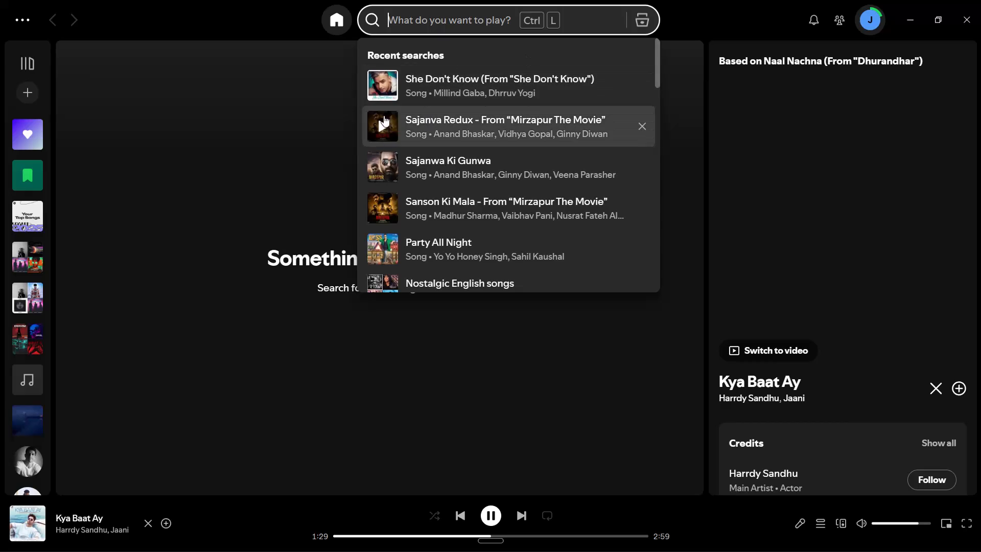
Play the song "Sajanva Redux - From "Mirzapur The Movie"" from the recent searches in Spotify.
left_click(379, 123)
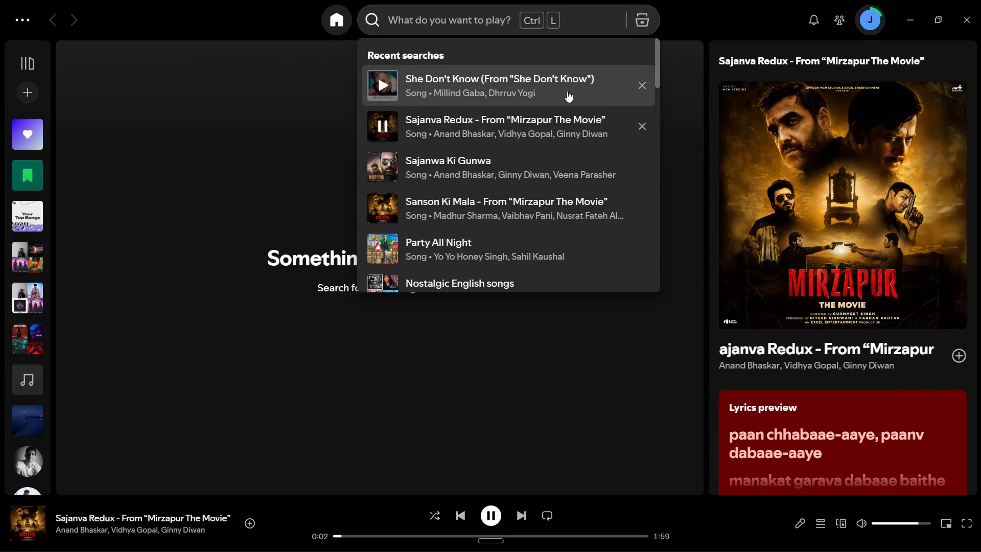
Minimize the Spotify and Microsoft Edge windows to return to the Edit page in DaVinci Resolve.
left_click(910, 17)
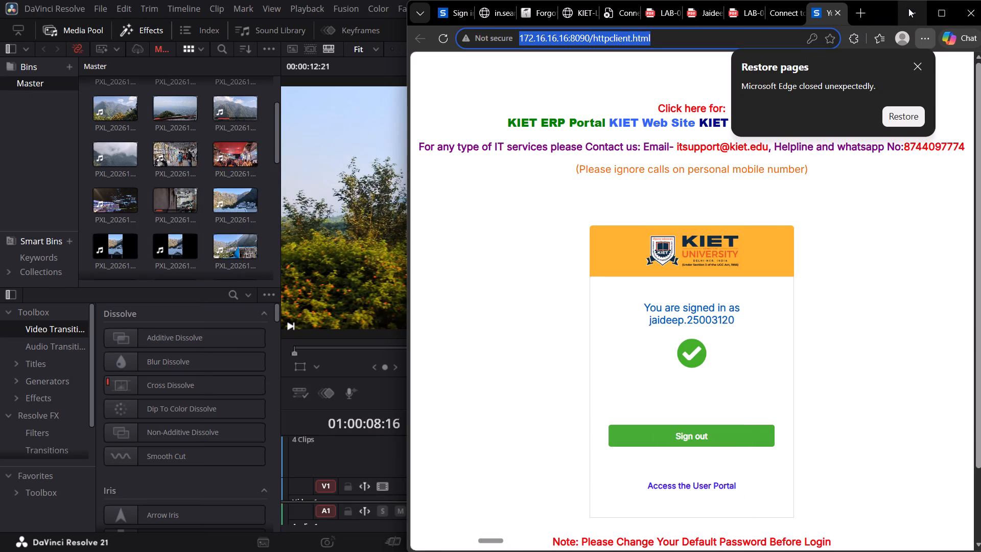
left_click(908, 8)
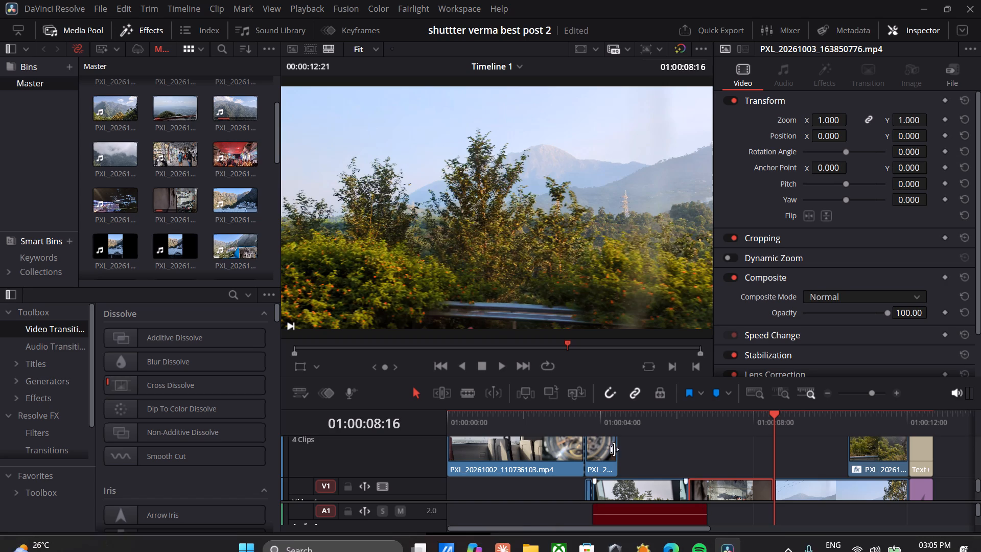
Scrub Timeline 1 back to 01:00:03:24 to review the end of the watch shot and its change to the roadside clip.
left_click_drag(634, 439, 633, 427)
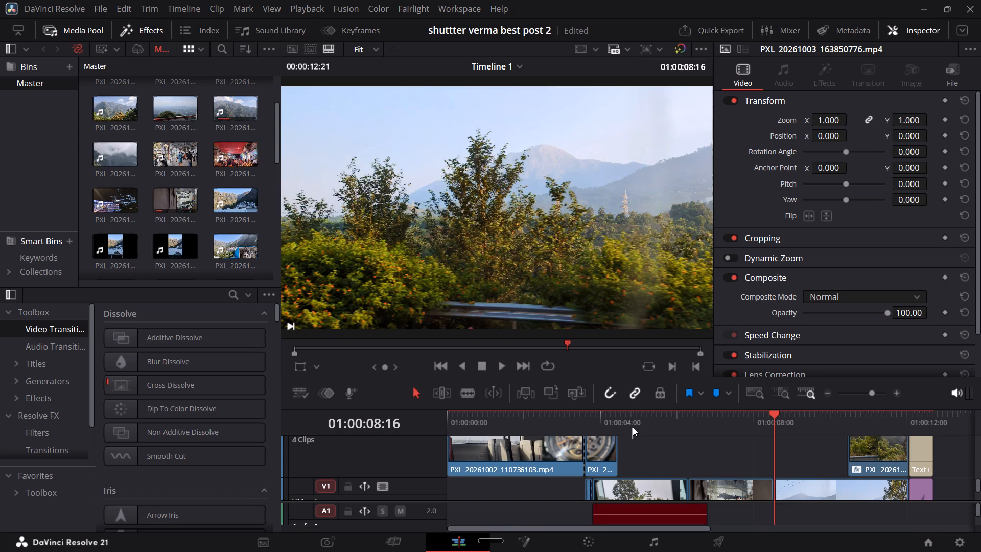
left_click_drag(633, 427, 633, 428)
left_click_drag(633, 428, 615, 436)
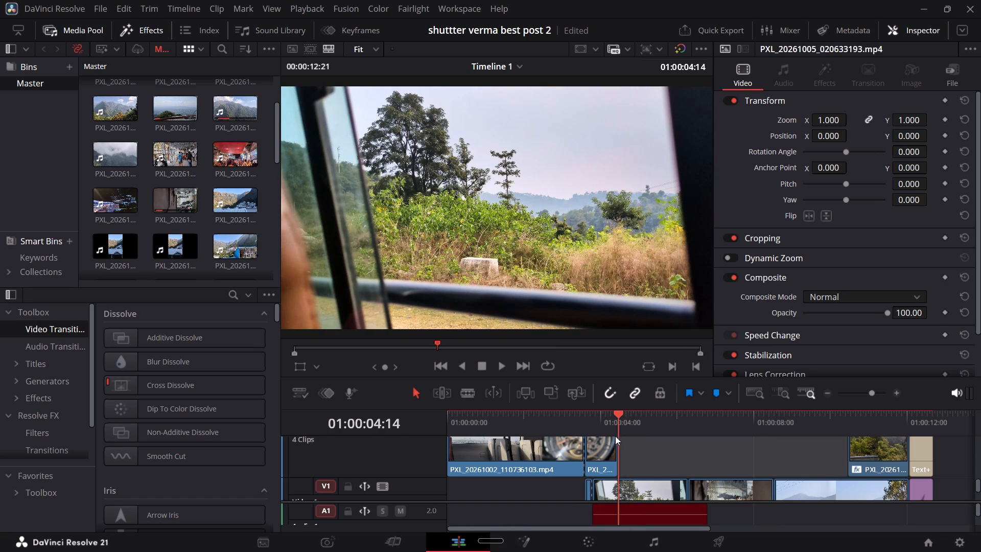
left_click_drag(615, 436, 596, 439)
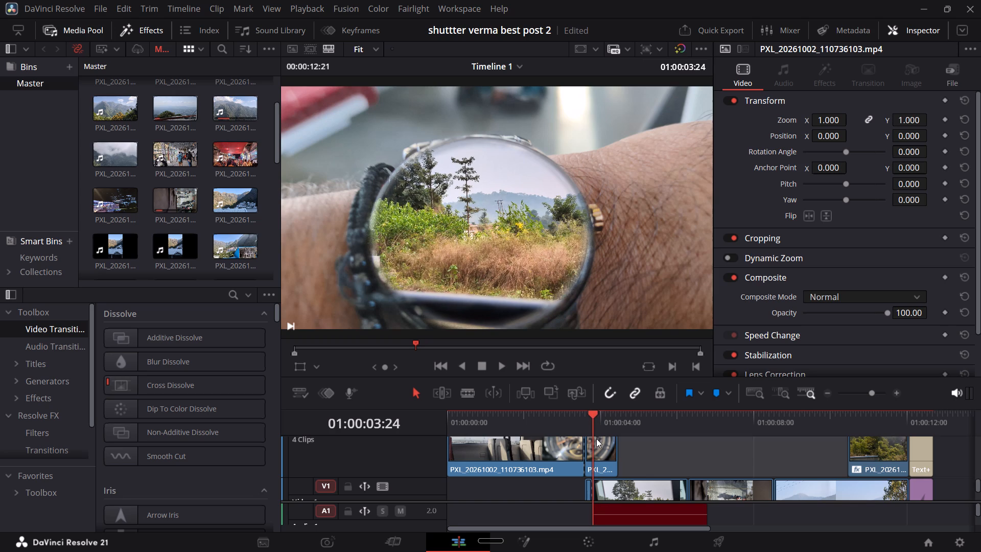